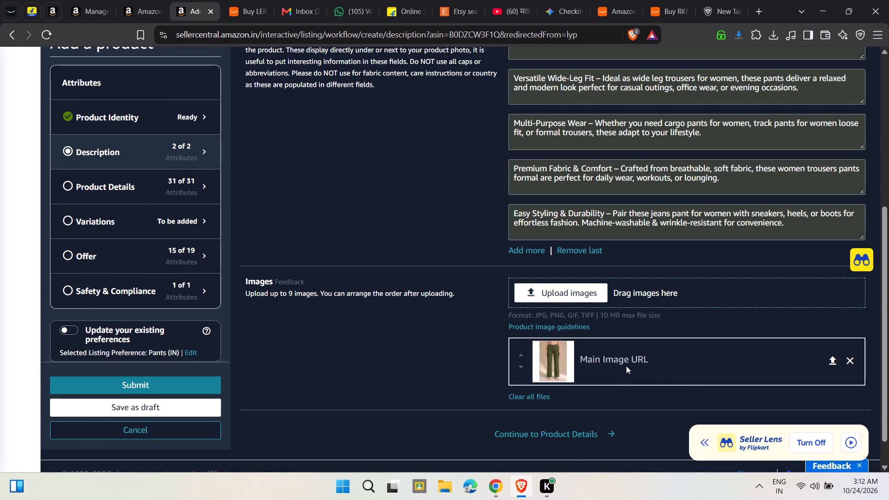
click(664, 368)
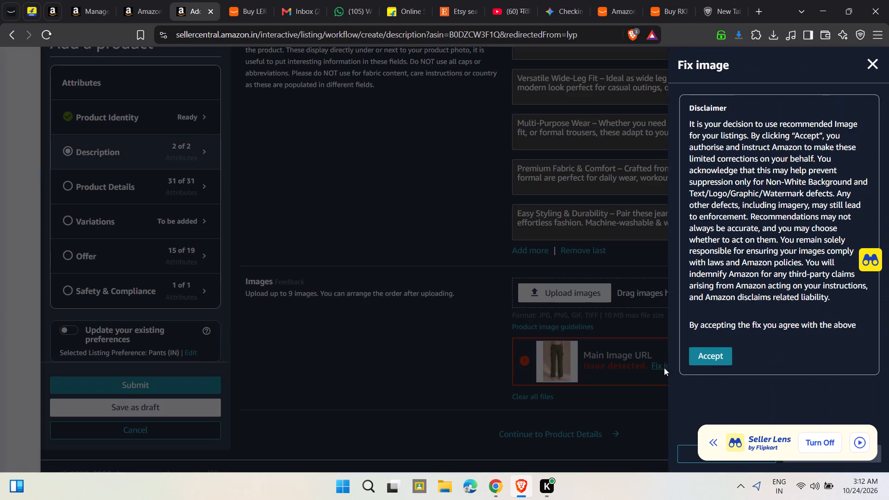
click(690, 356)
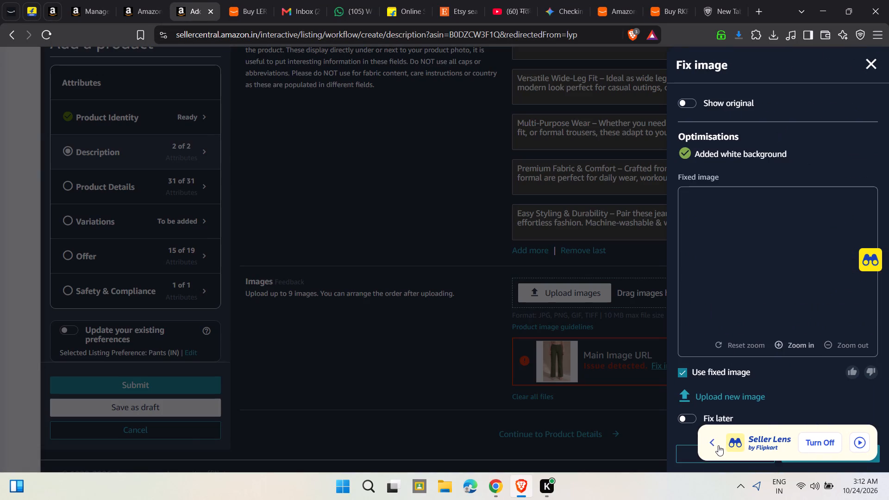
click(718, 445)
click(814, 450)
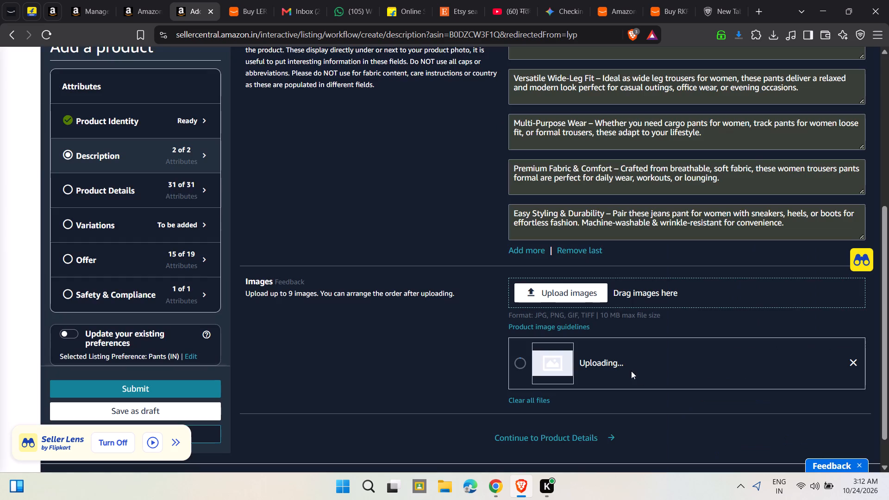
Upload the other four cargo pants photos in folder order as Images 2 to 5 and continue to Product Details.
click(576, 295)
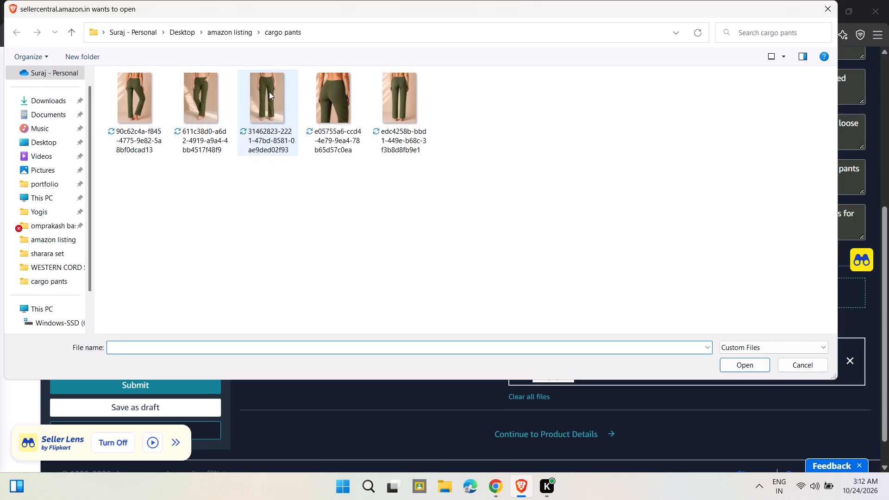
double_click(155, 109)
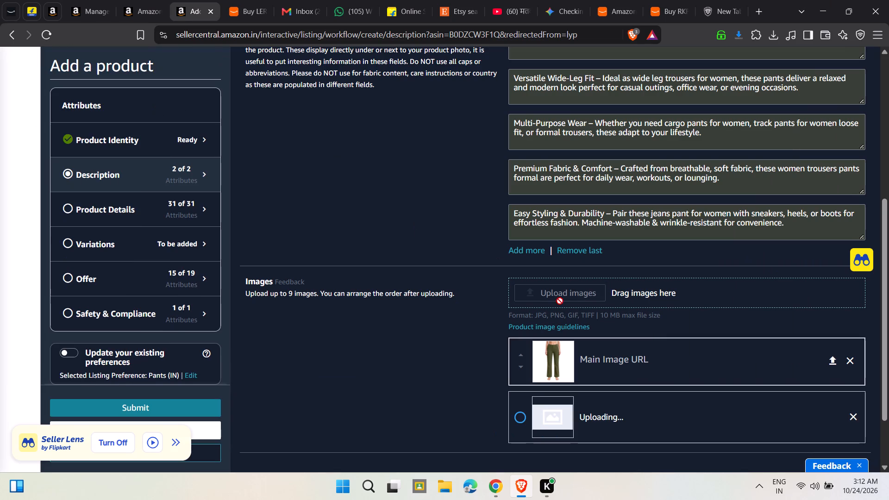
click(562, 296)
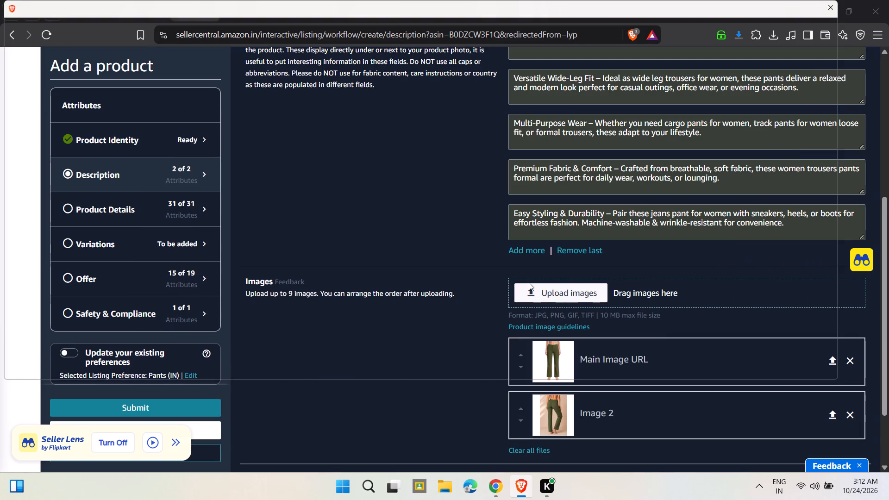
double_click(209, 118)
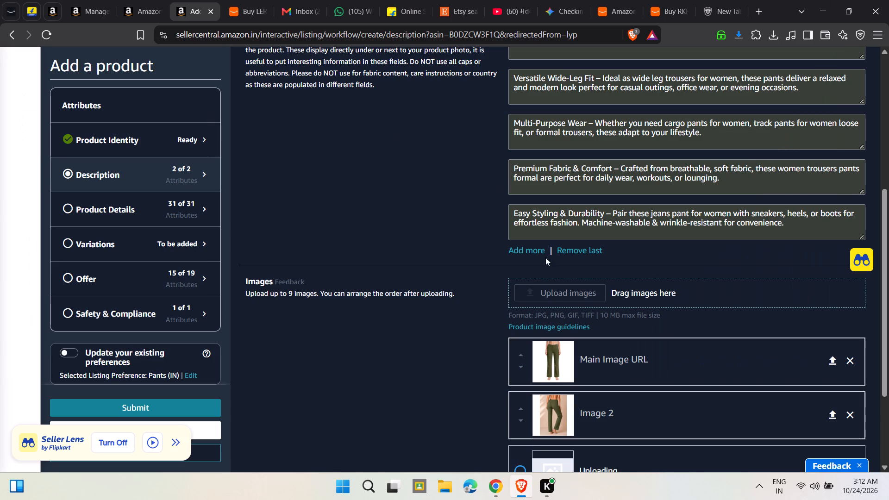
click(557, 297)
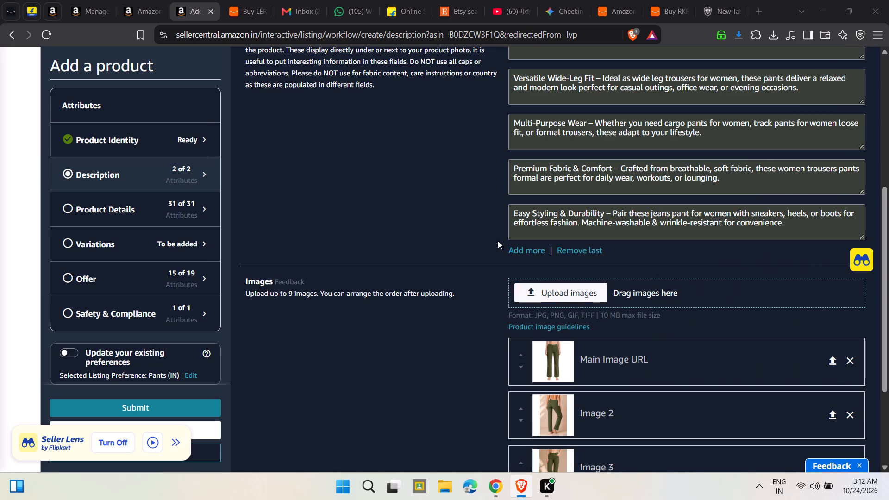
double_click(332, 98)
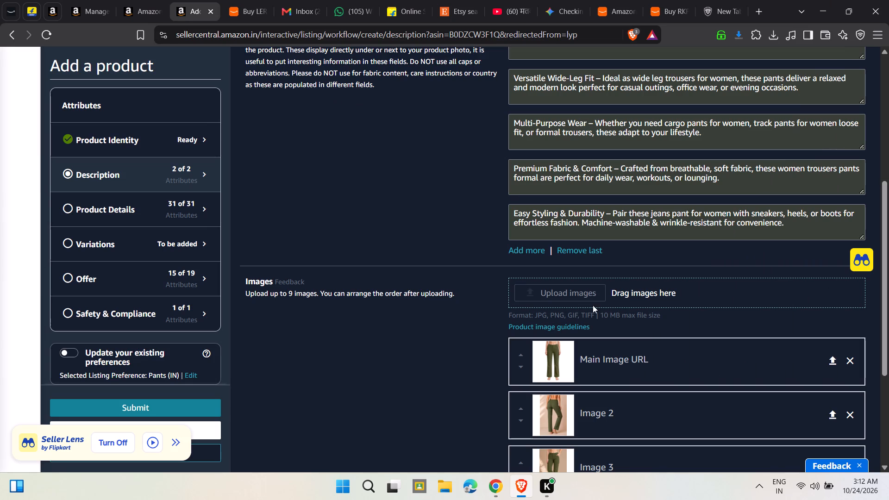
click(579, 294)
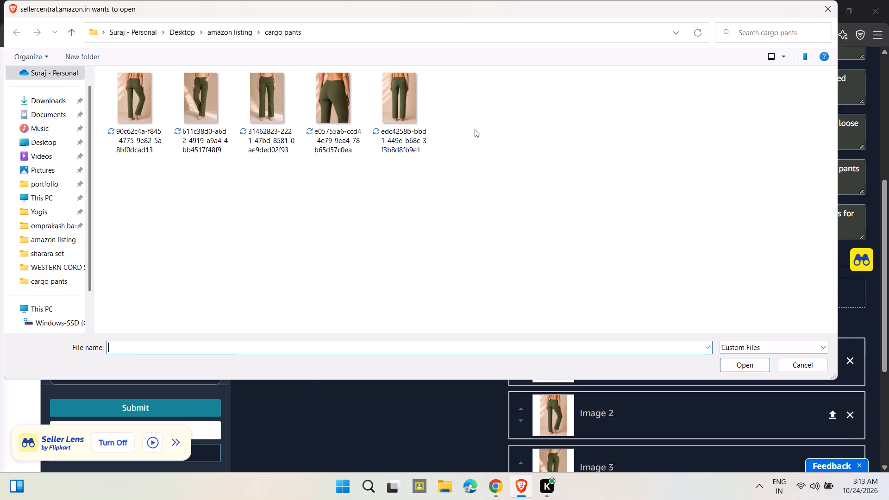
double_click(396, 96)
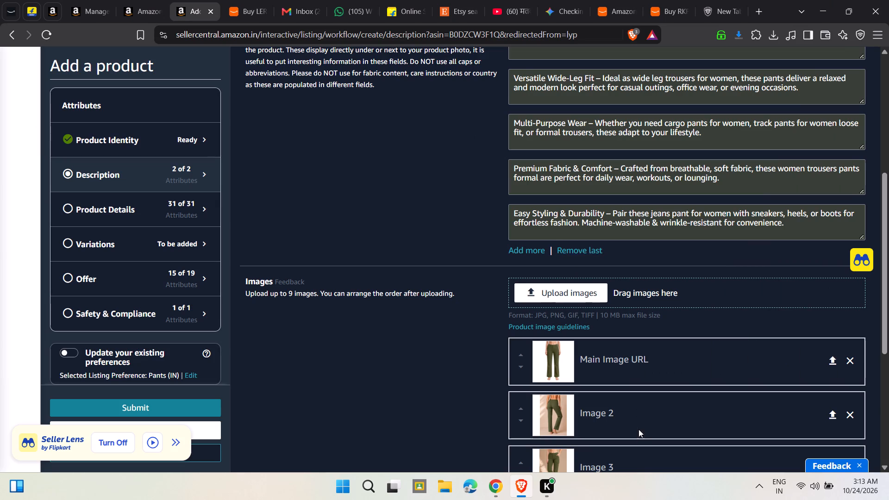
scroll(637, 434, down, 4)
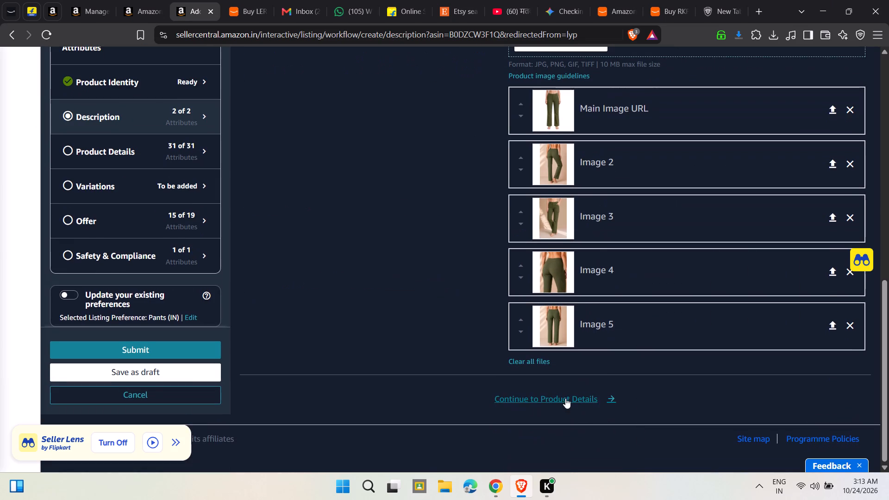
click(564, 399)
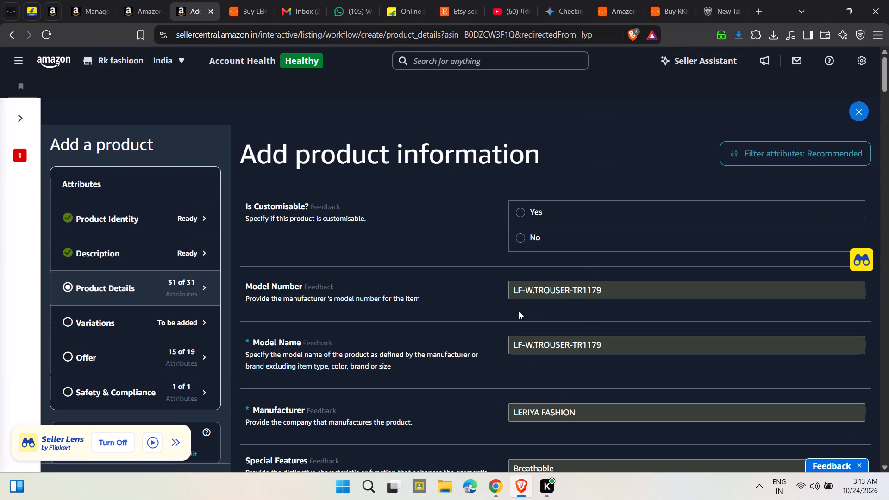
Mark the product as not customisable.
click(525, 244)
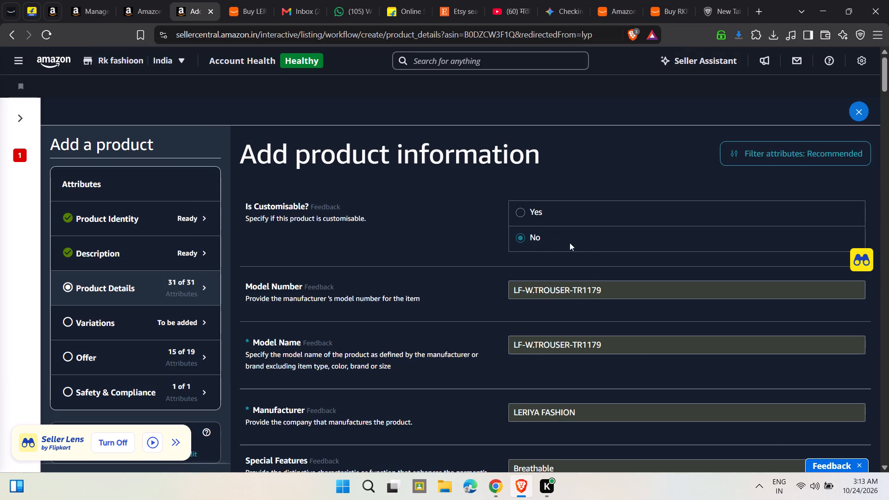
Clear the existing Model Number.
scroll(575, 282, down, 2)
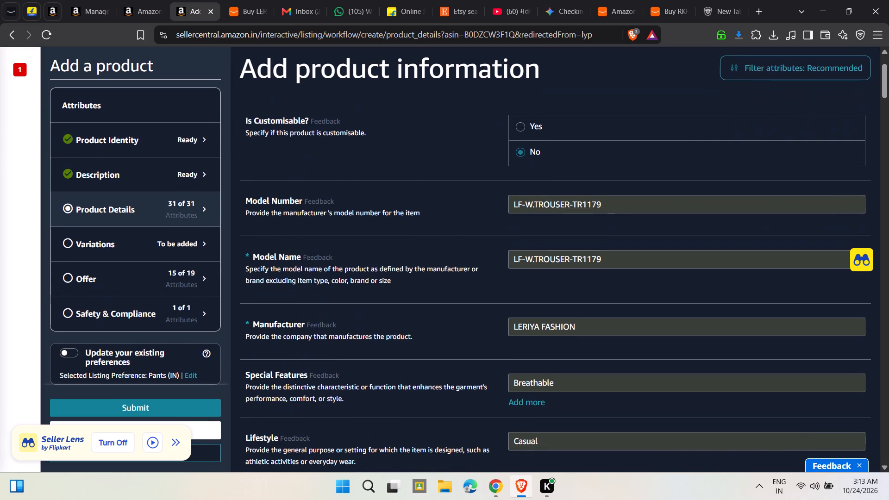
click(615, 205)
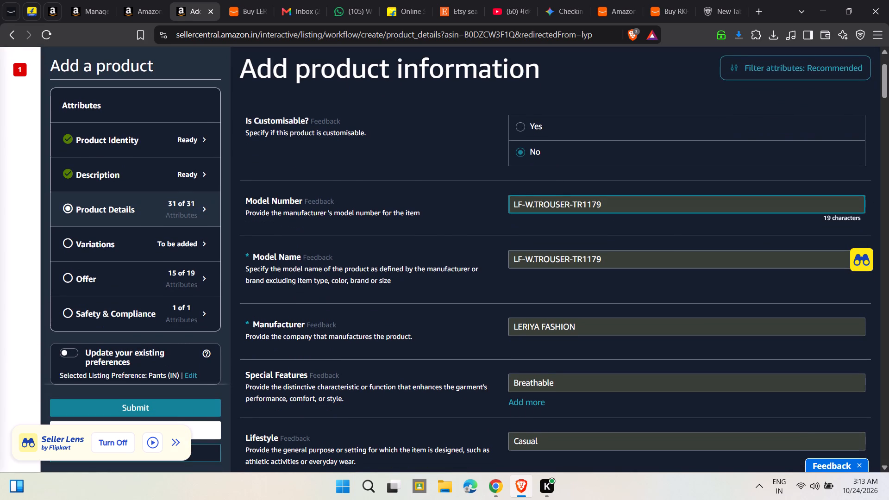
key(ctrl+BackSpace)
key(ctrl+BackSpace)
key(ctrl+BackSpace)
key(ctrl+BackSpace)
key(ctrl+BackSpace)
key(ctrl+BackSpace)
key(ctrl+BackSpace)
key(ctrl+BackSpace)
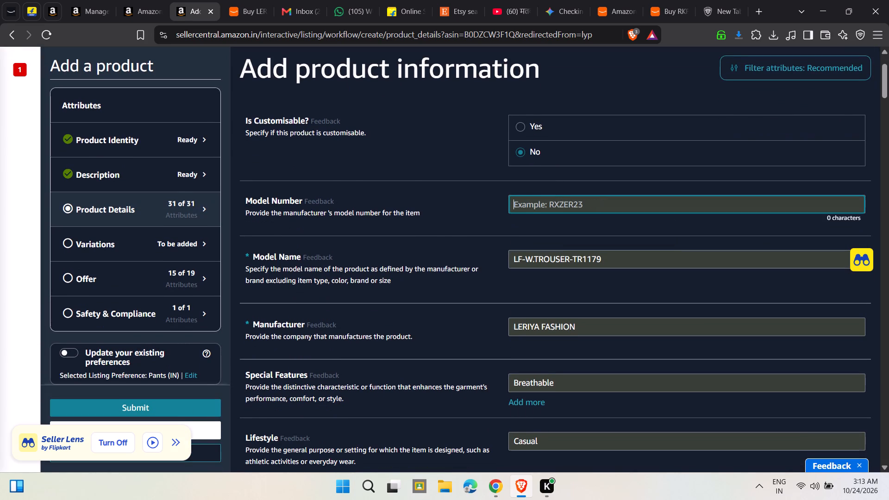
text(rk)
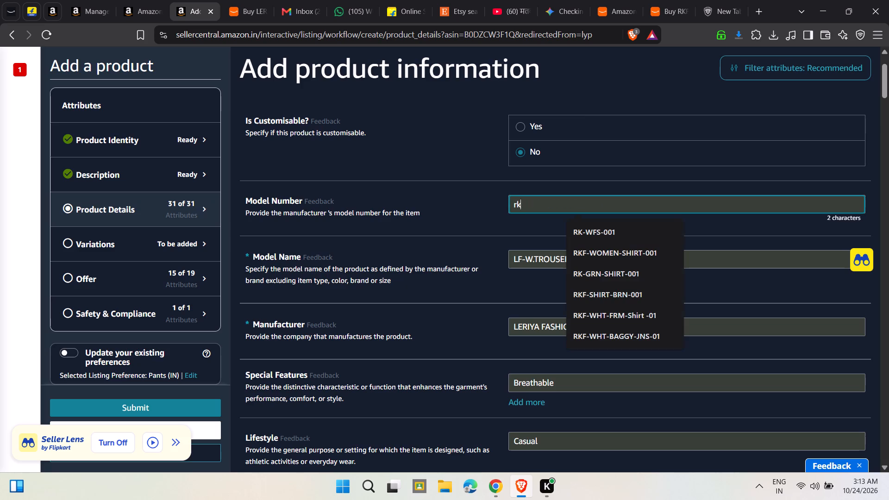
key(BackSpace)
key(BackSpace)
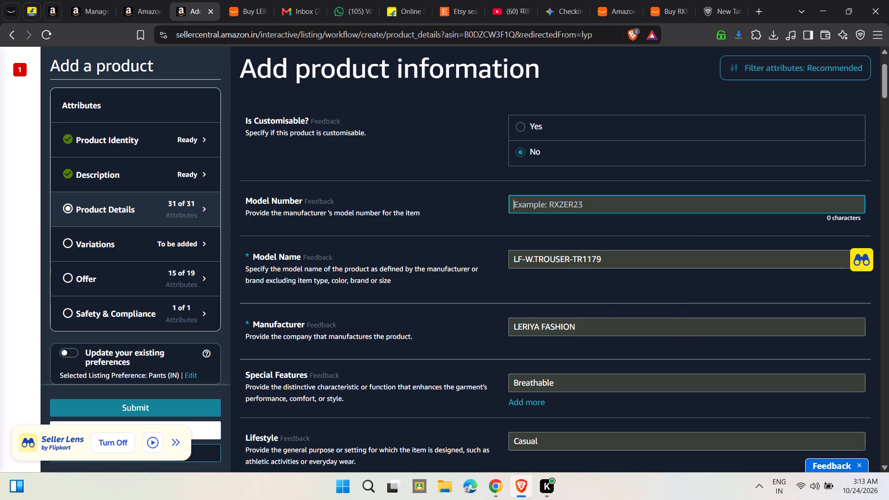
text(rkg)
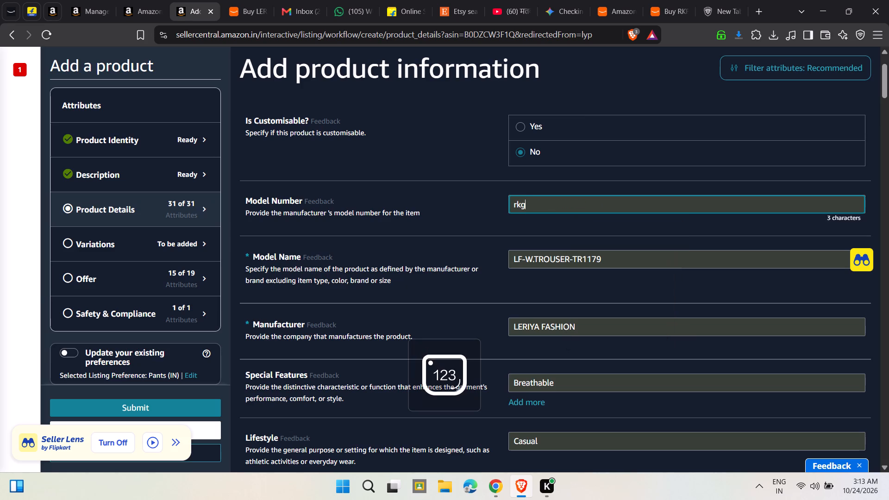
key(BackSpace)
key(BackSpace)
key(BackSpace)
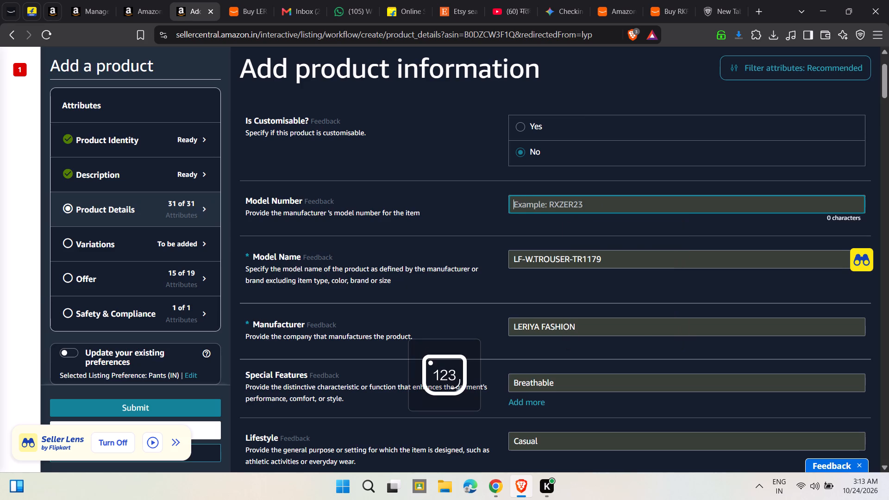
Set the Model Number to RKF-WOMEN-CARGO-001 and copy it.
text(RK)
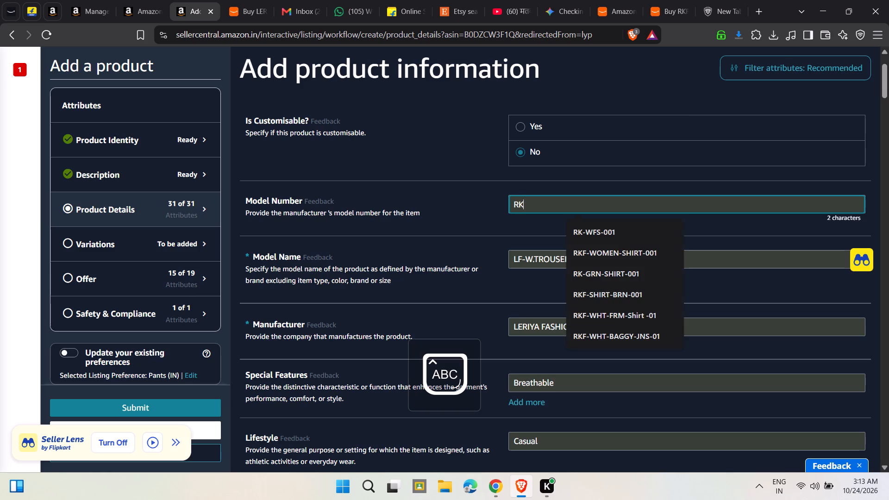
text(F)
key(space)
key(BackSpace)
key(minus)
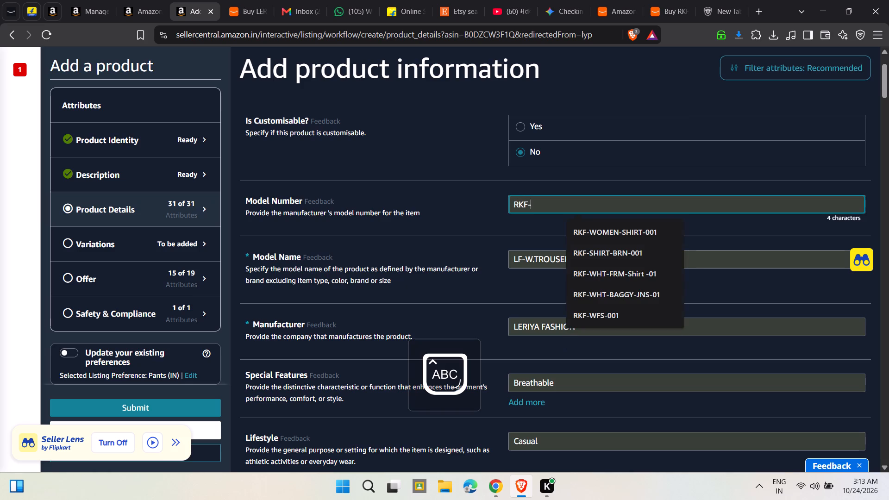
text(CAR)
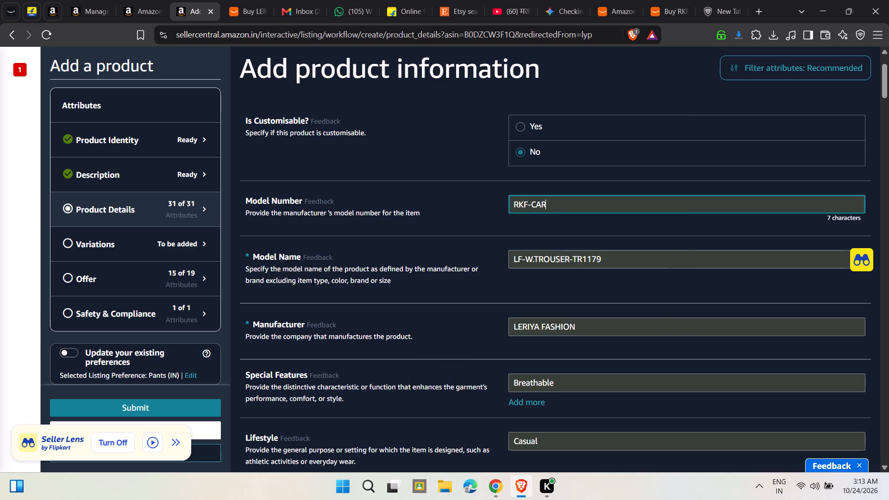
text(GO)
key(Left)
key(Left)
key(Left)
key(Left)
key(Left)
text(WOMEN)
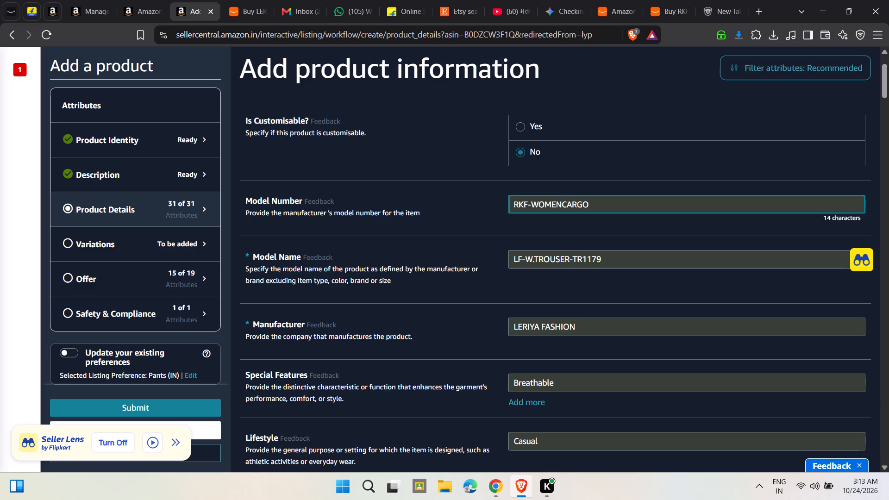
key(minus)
key(Right)
key(Right)
key(Right)
key(Right)
key(Right)
key(Right)
key(minus)
text(001)
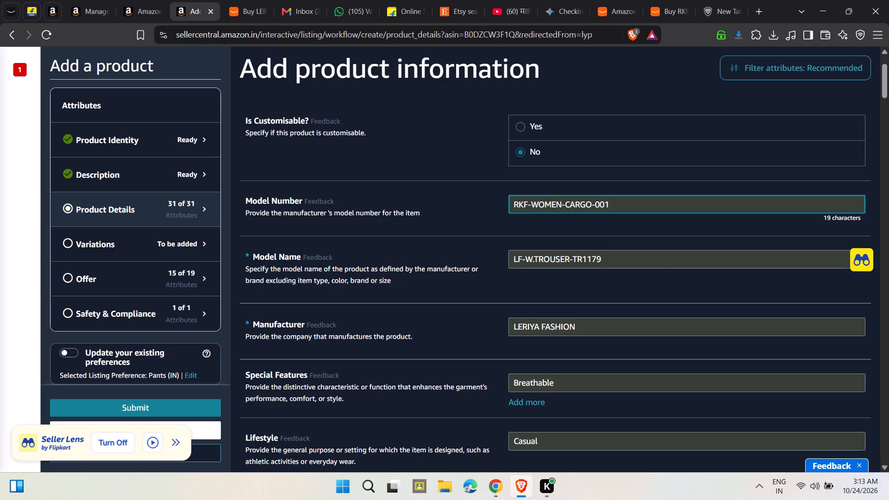
click(627, 210)
drag(622, 198, 505, 211)
key(ctrl+c)
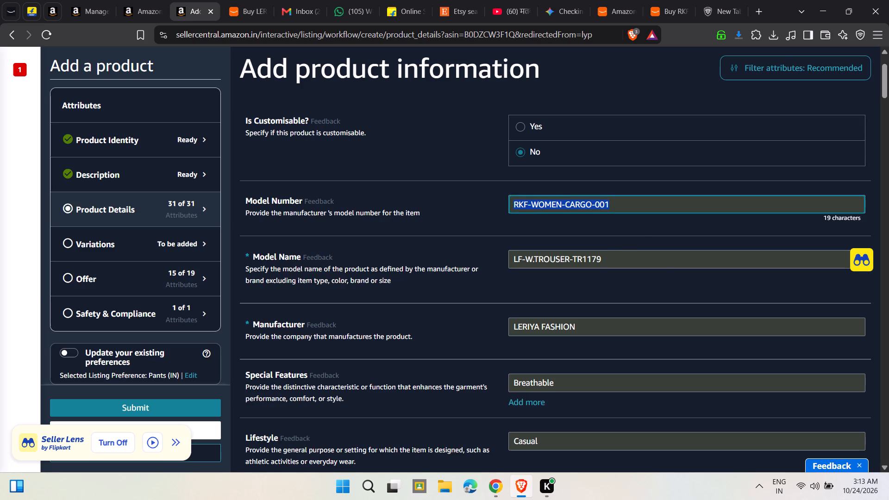
Replace the Model Name with CARGO PANT.
double_click(626, 251)
triple_click(622, 265)
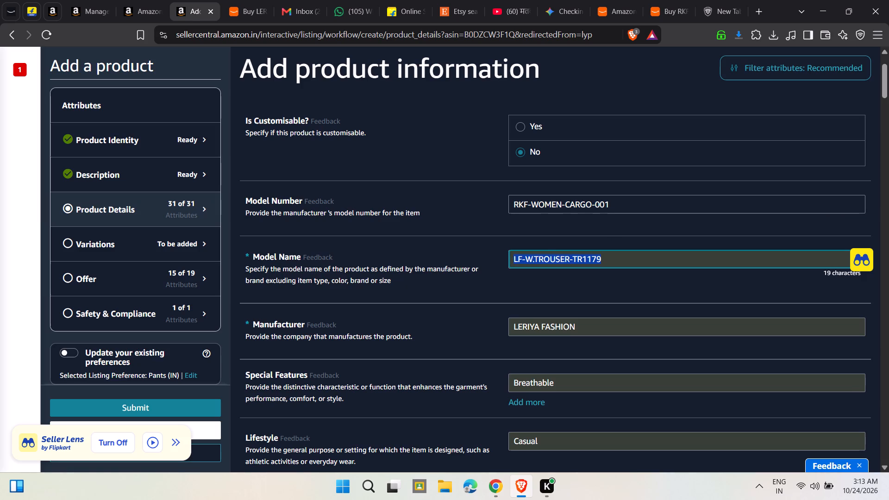
key(BackSpace)
text(CARGO PANT)
Replace the Manufacturer with RKFASHIOON.
scroll(579, 335, down, 1)
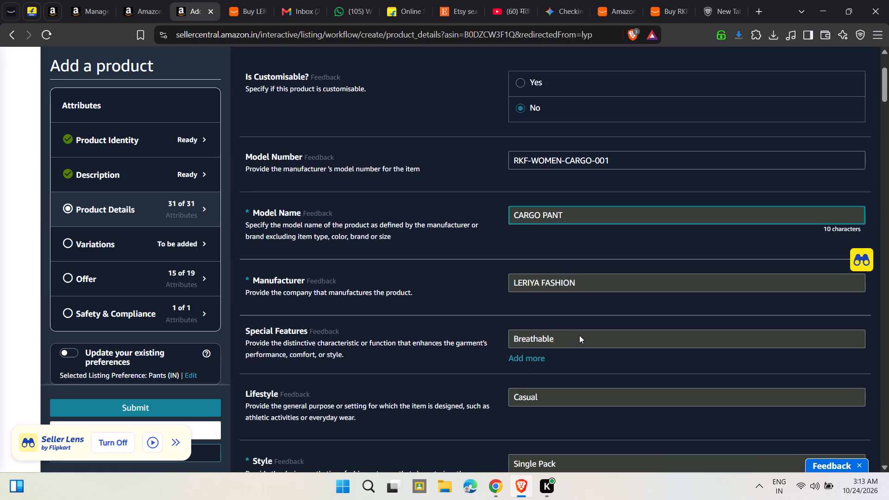
triple_click(582, 288)
click(582, 288)
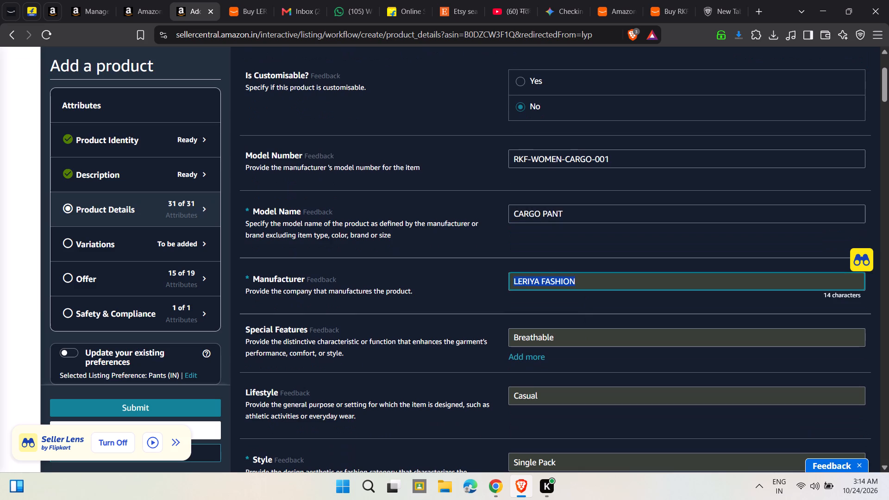
key(BackSpace)
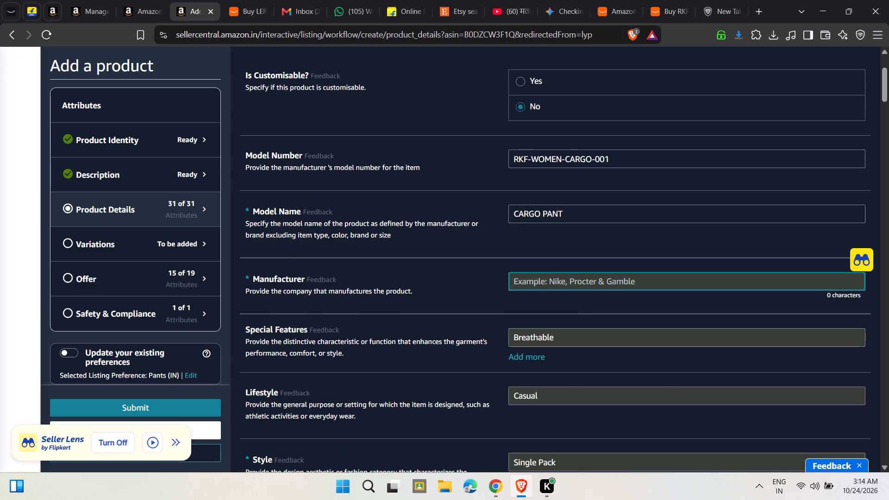
text(RK)
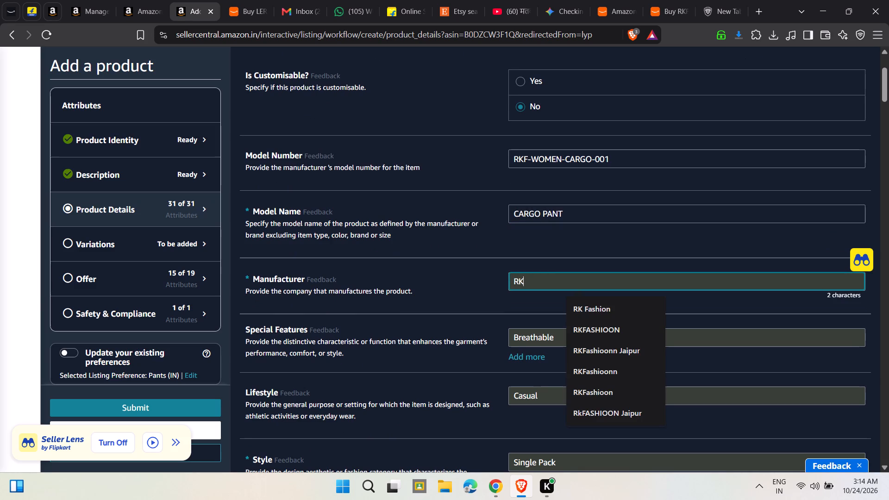
click(605, 336)
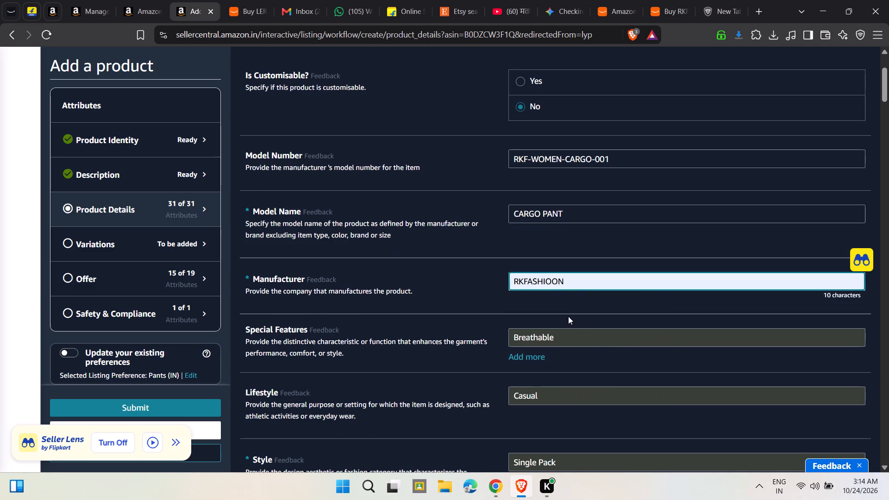
click(565, 300)
scroll(533, 319, down, 1)
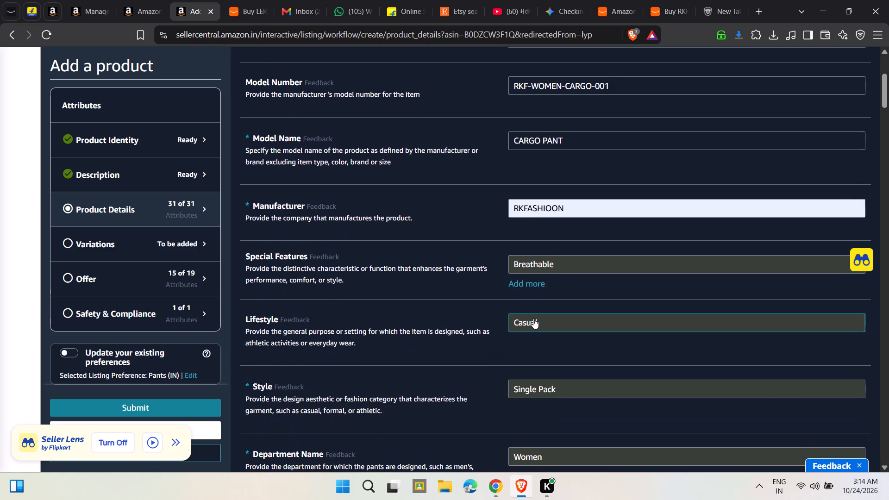
scroll(555, 352, down, 1)
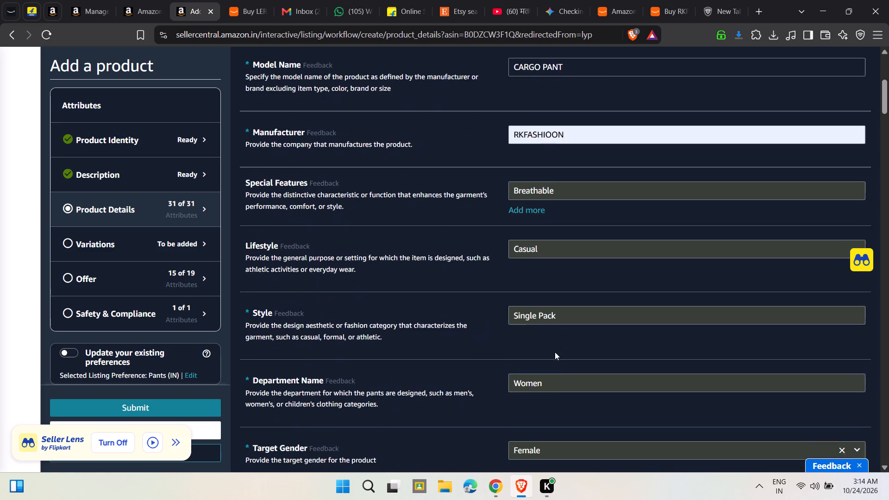
scroll(555, 352, down, 1)
scroll(555, 352, up, 1)
scroll(555, 352, down, 3)
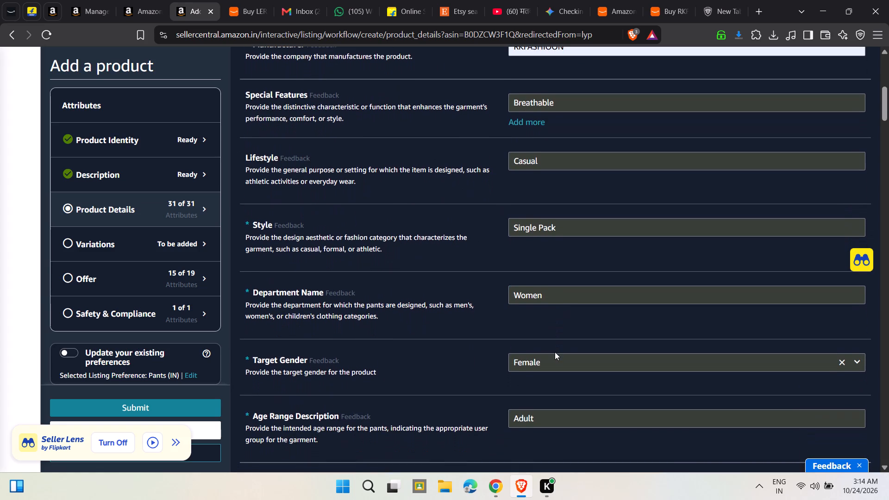
key(shift+super+s)
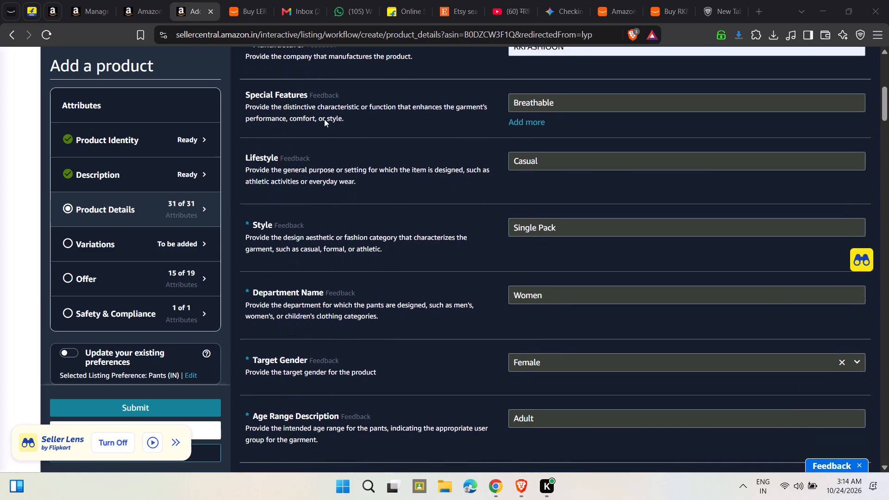
click(222, 75)
scroll(222, 75, right, 1)
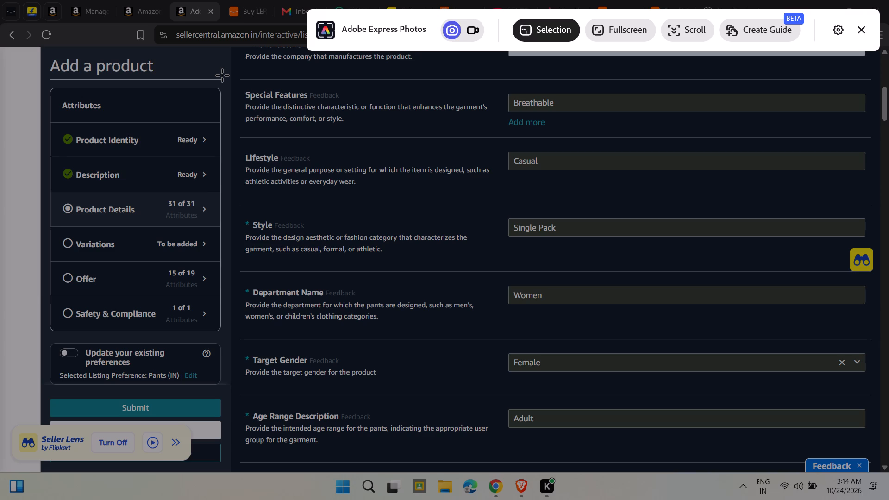
scroll(222, 75, right, 1)
drag(219, 71, 521, 288)
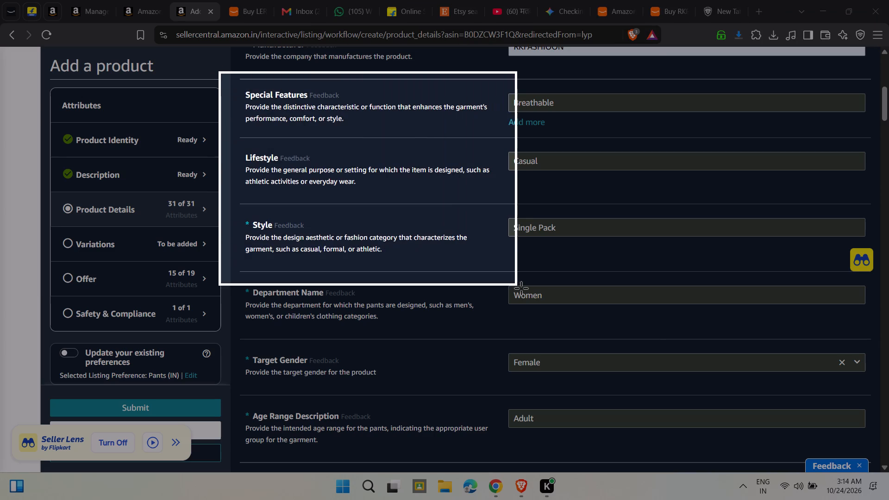
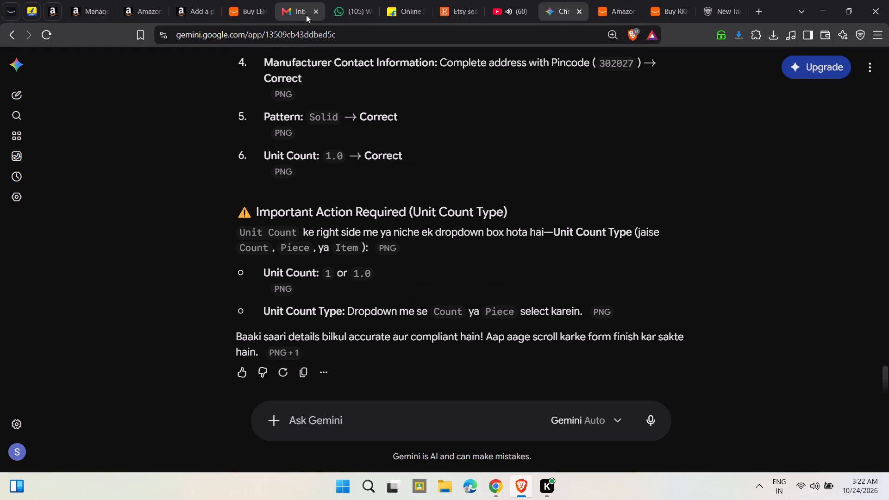
Return to the Amazon product form and review the Product Details fields from Weave Type down to Fabric Stretchability.
click(190, 15)
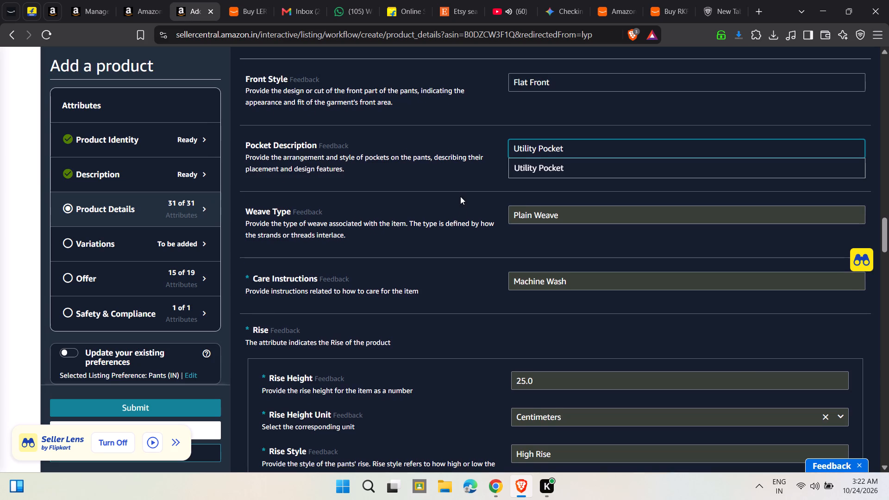
scroll(460, 196, down, 2)
scroll(460, 196, up, 1)
scroll(460, 196, down, 1)
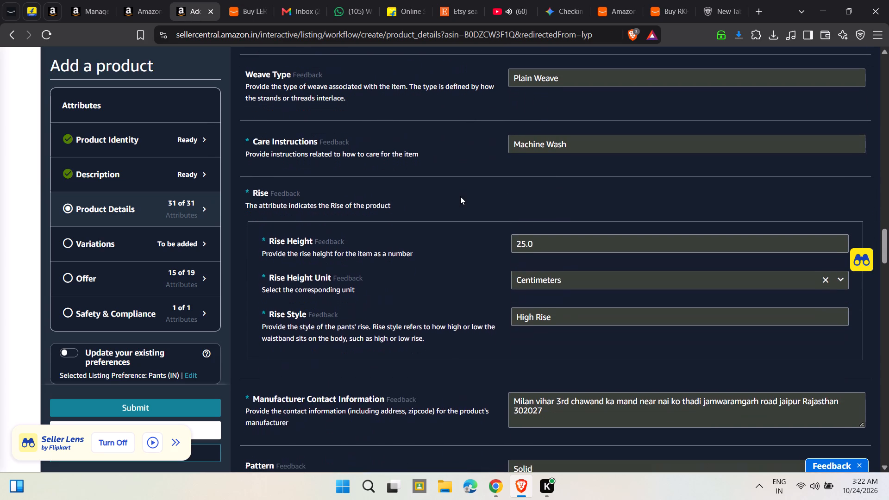
click(502, 185)
scroll(502, 185, down, 3)
scroll(522, 259, down, 3)
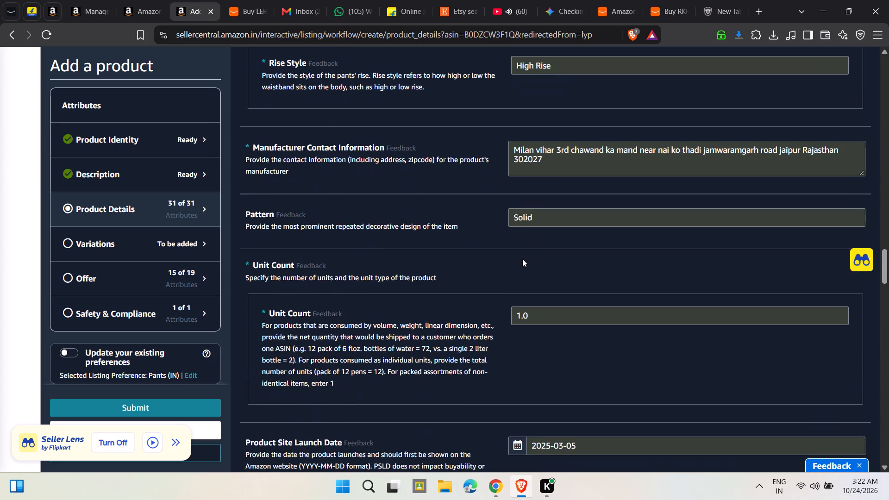
scroll(522, 259, down, 5)
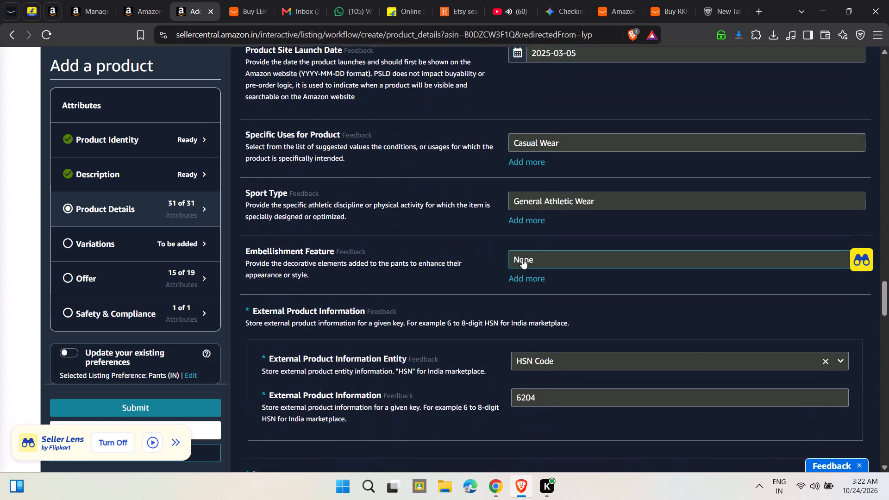
scroll(522, 259, down, 1)
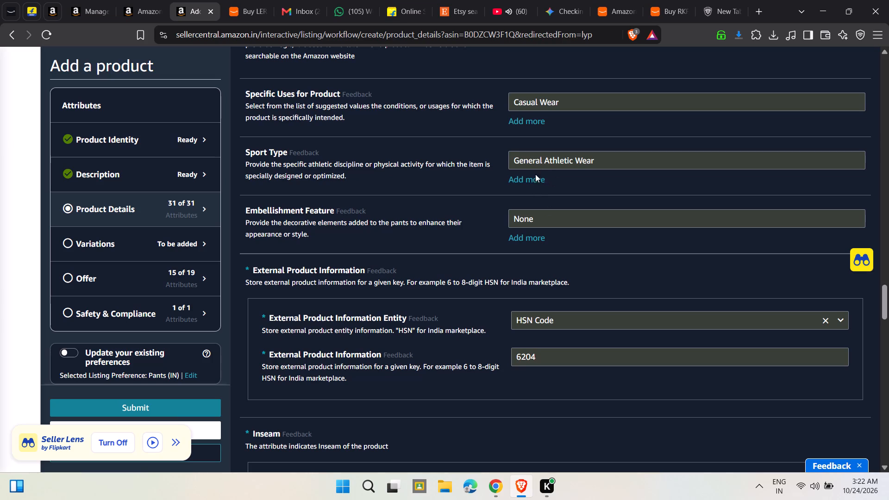
scroll(566, 194, down, 1)
scroll(567, 245, down, 1)
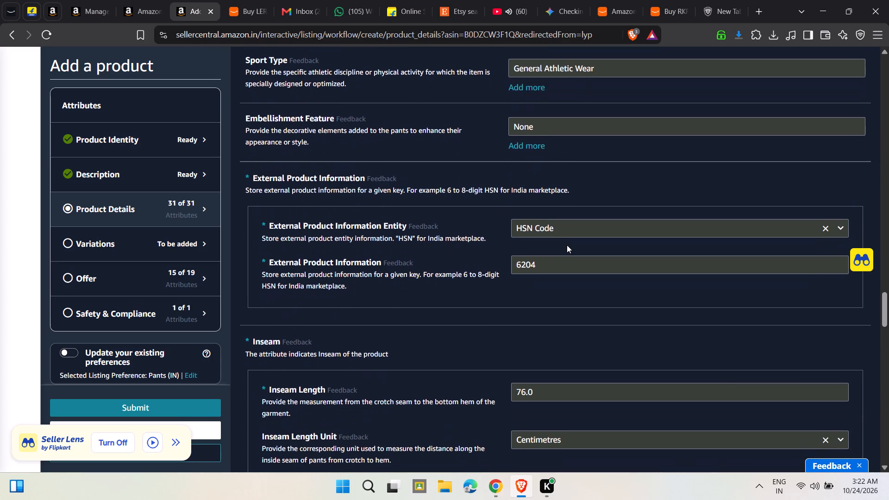
scroll(567, 245, down, 4)
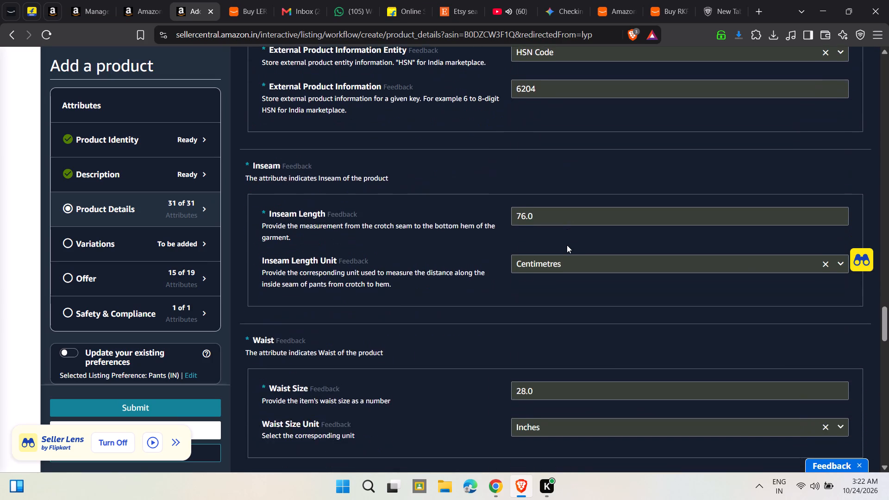
scroll(567, 245, down, 4)
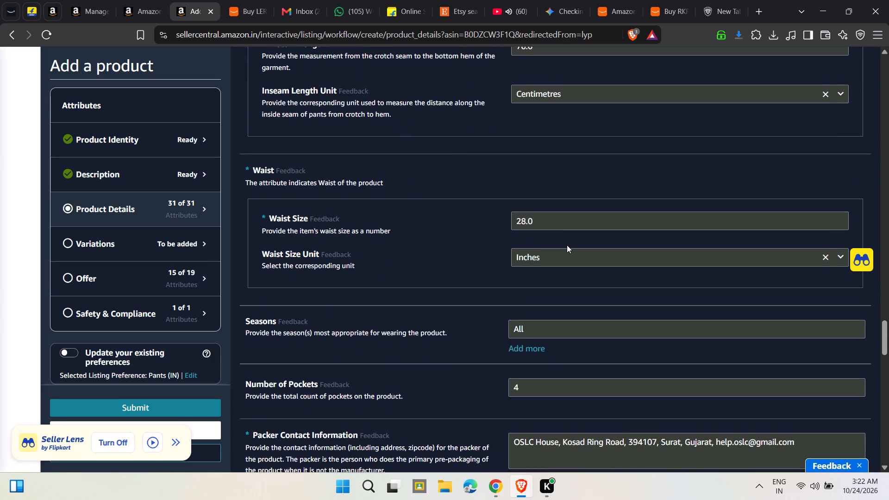
scroll(567, 245, down, 2)
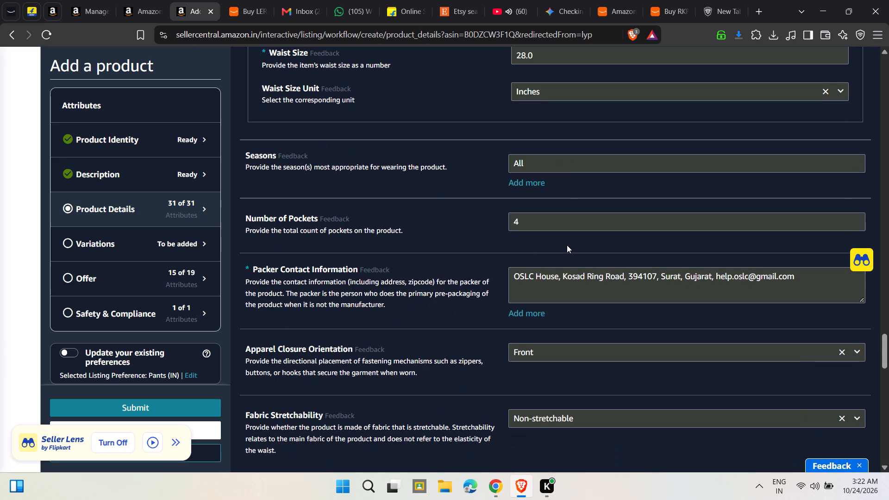
scroll(567, 245, down, 1)
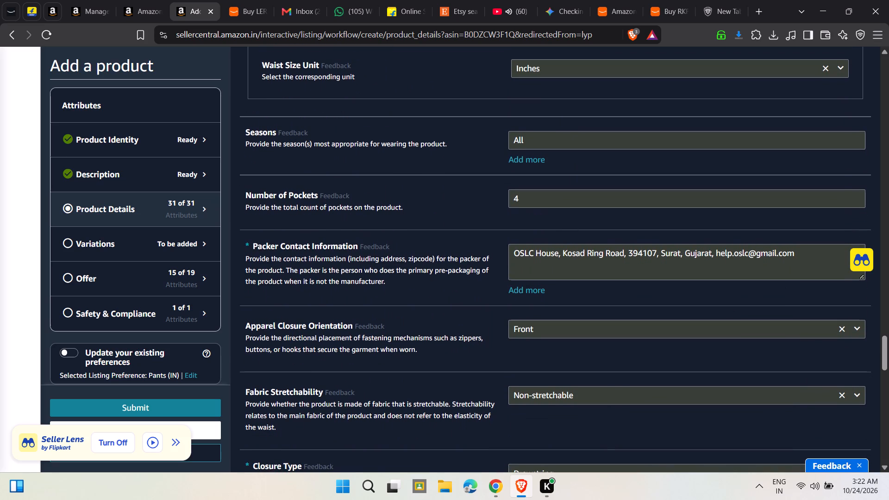
Replace the Packer Contact Information with the address copied from the Manufacturer Contact Information field.
drag(802, 255, 516, 256)
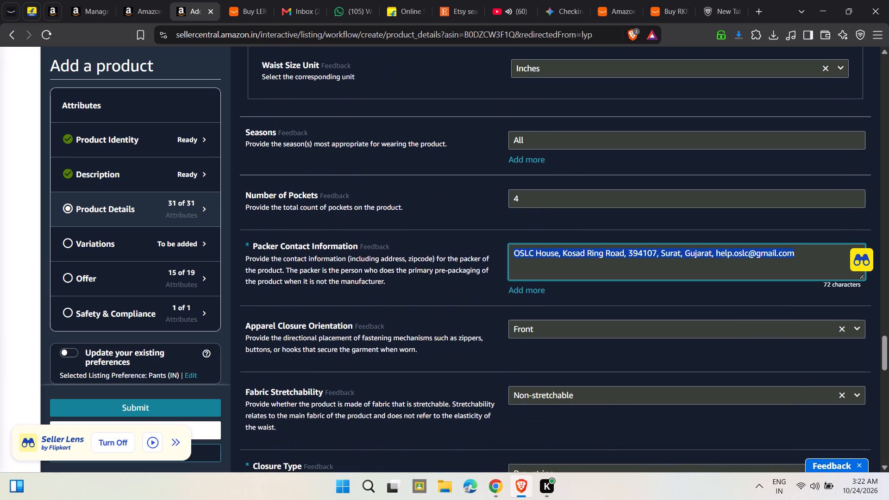
drag(516, 256, 516, 256)
key(BackSpace)
scroll(557, 215, up, 2)
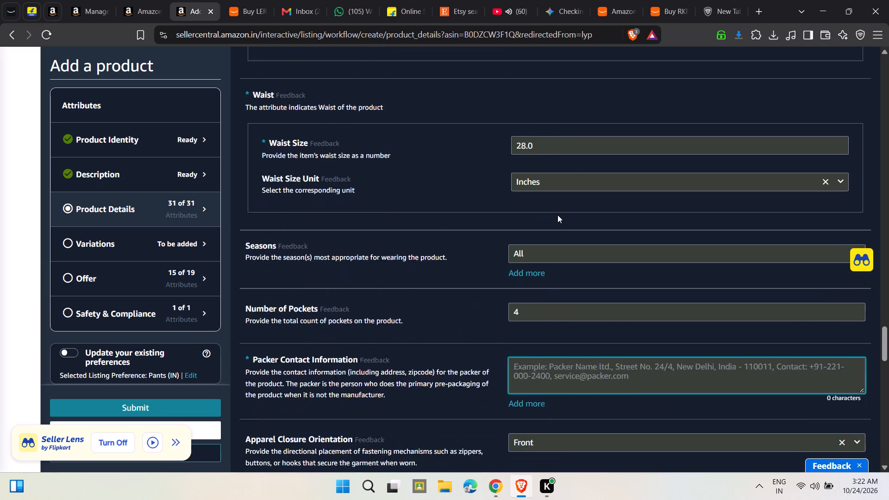
scroll(557, 215, up, 10)
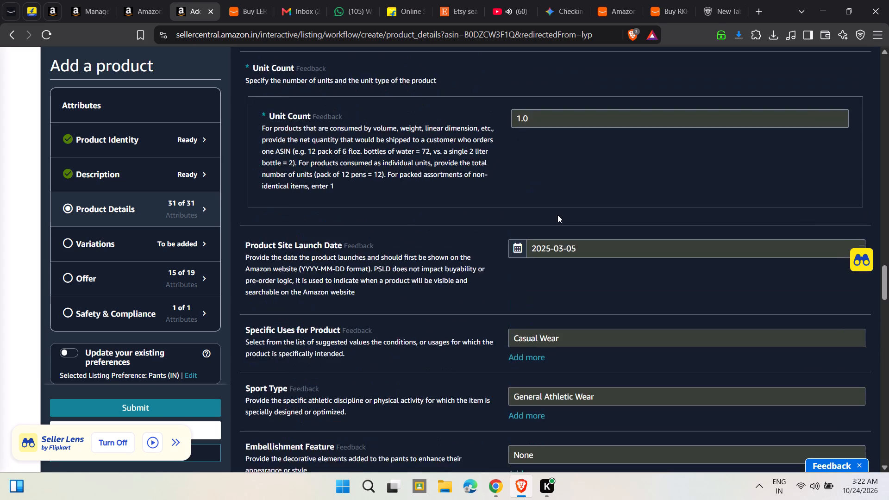
scroll(557, 215, up, 5)
drag(556, 209, 530, 206)
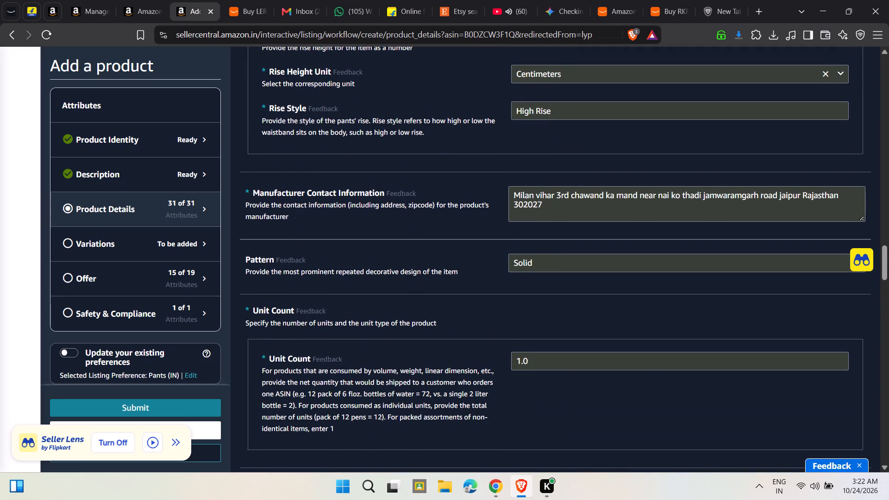
drag(530, 206, 510, 196)
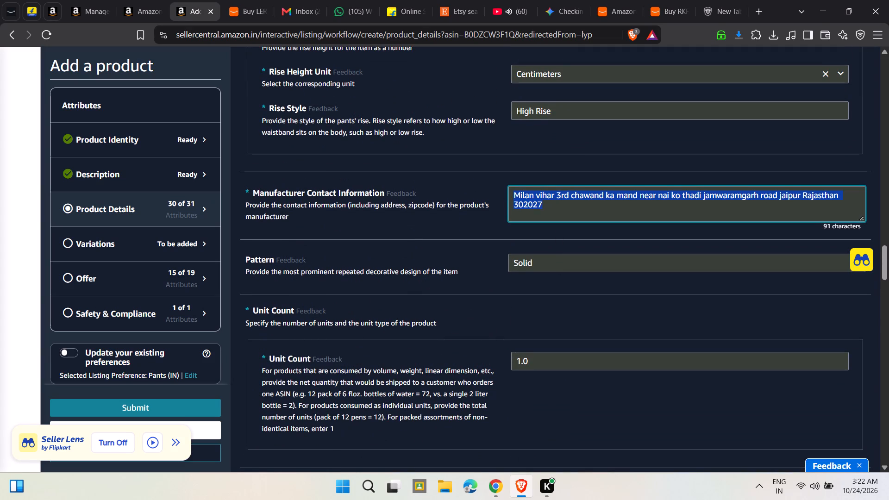
key(ctrl+c)
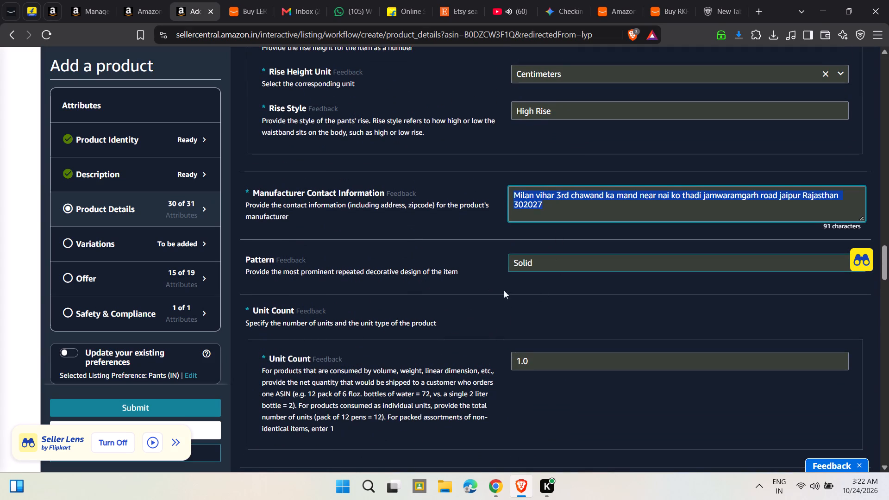
click(476, 236)
scroll(476, 236, down, 9)
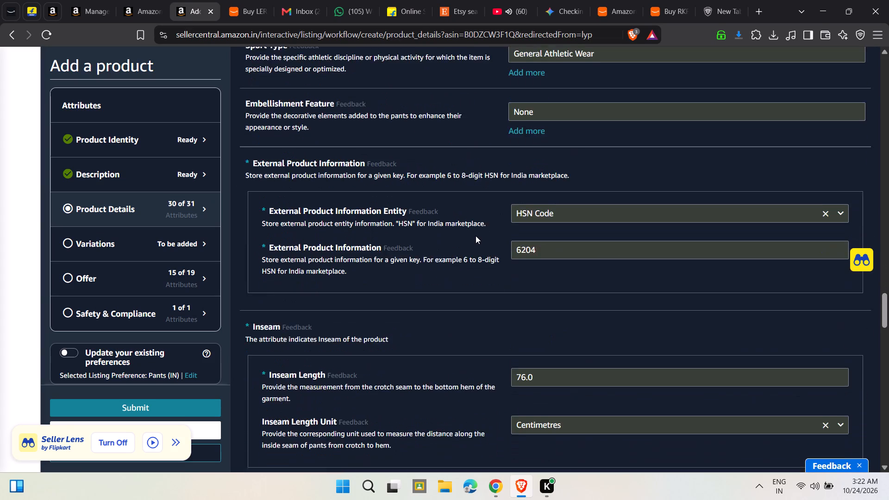
scroll(476, 236, down, 7)
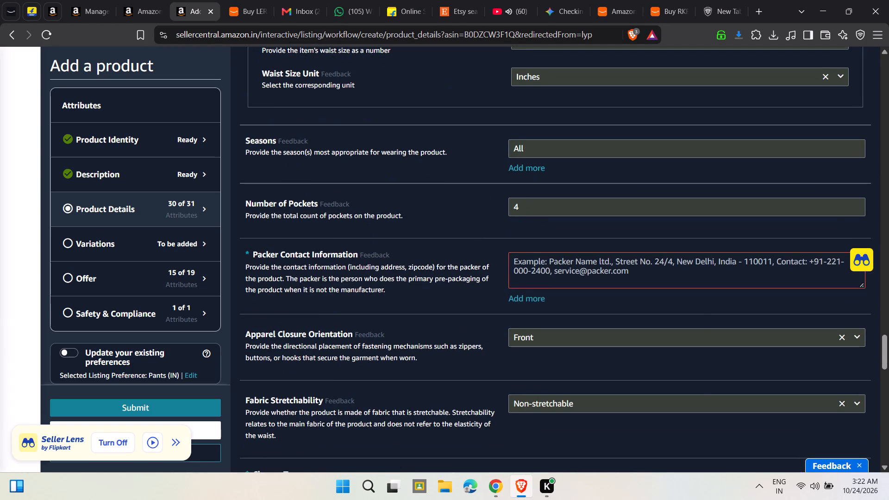
click(529, 267)
key(ctrl+v)
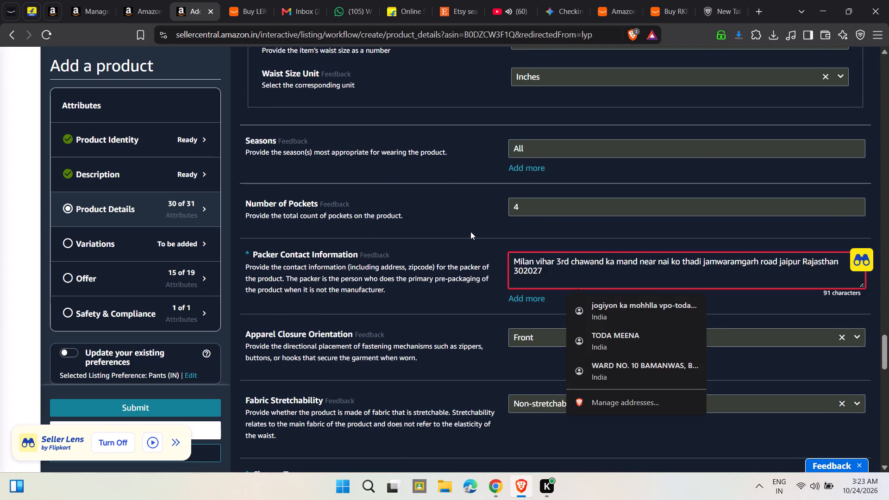
click(469, 231)
Review the Product Details fields around Packer Contact Information, including Number of Pockets, Closure Type and Pants Form Type.
scroll(469, 231, down, 5)
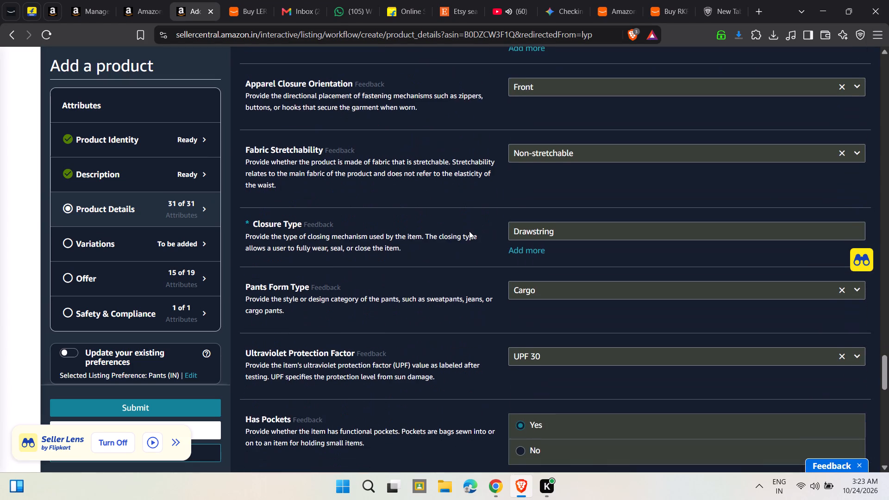
scroll(469, 231, down, 2)
scroll(469, 231, up, 4)
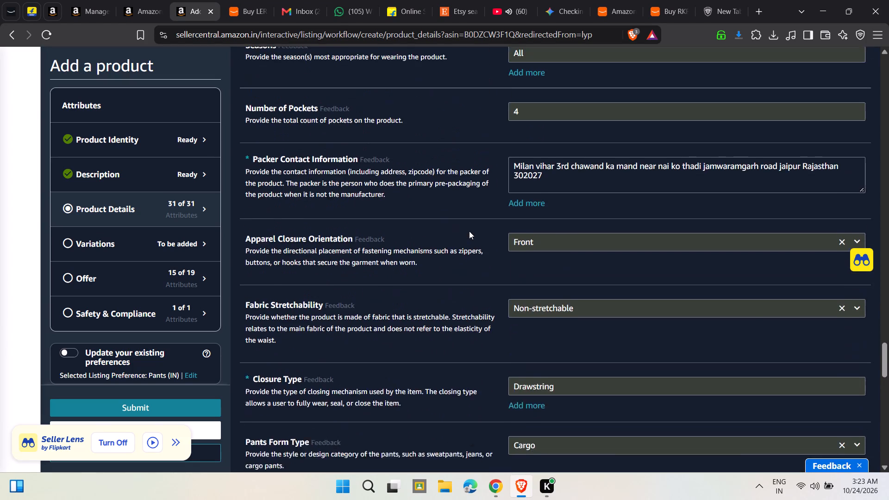
scroll(469, 231, up, 4)
scroll(469, 231, down, 2)
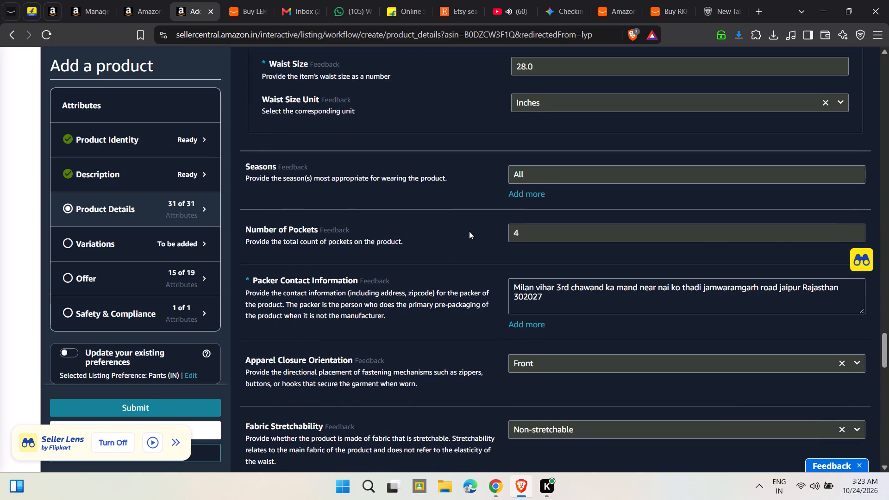
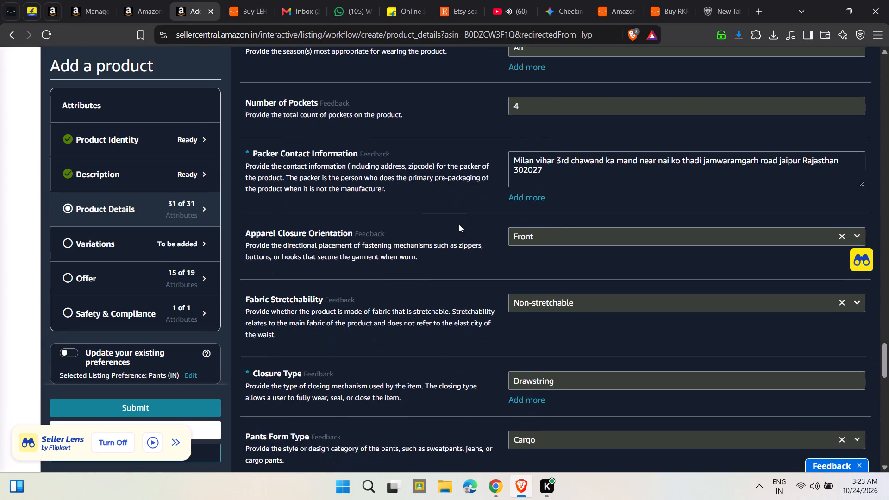
scroll(459, 224, down, 4)
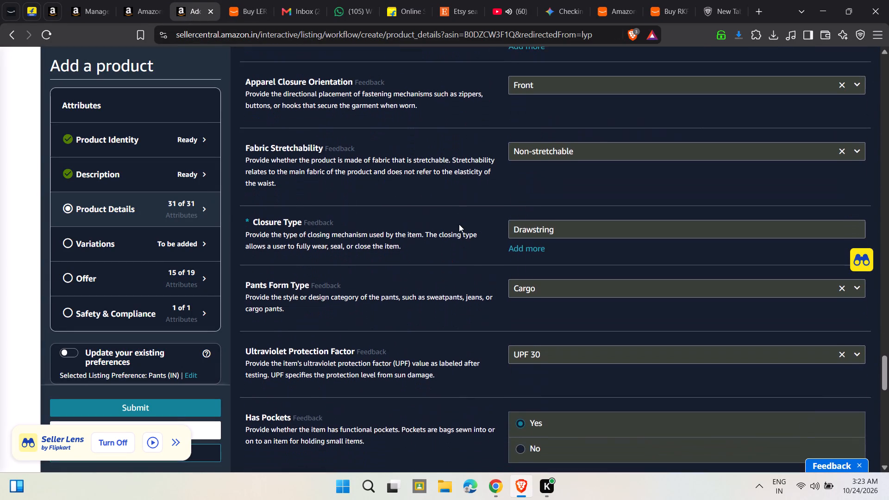
scroll(459, 224, down, 1)
key(shift+super+s)
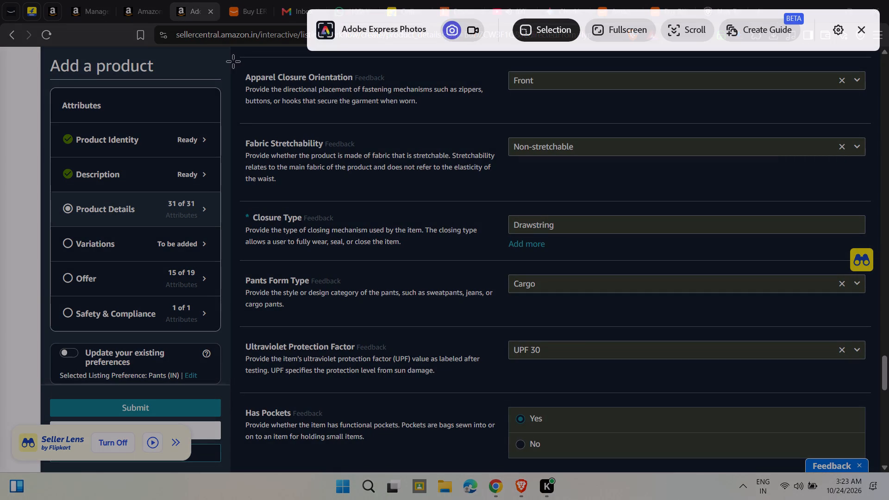
drag(233, 62, 332, 152)
click(397, 197)
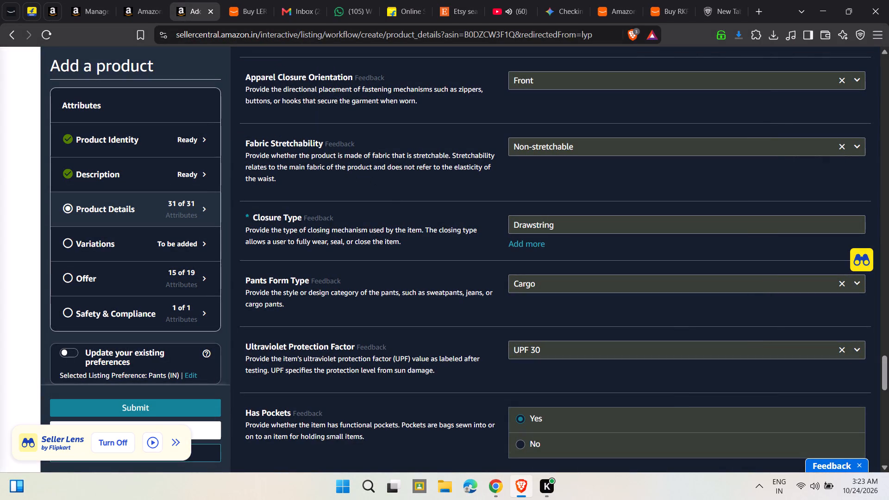
key(shift+super+s)
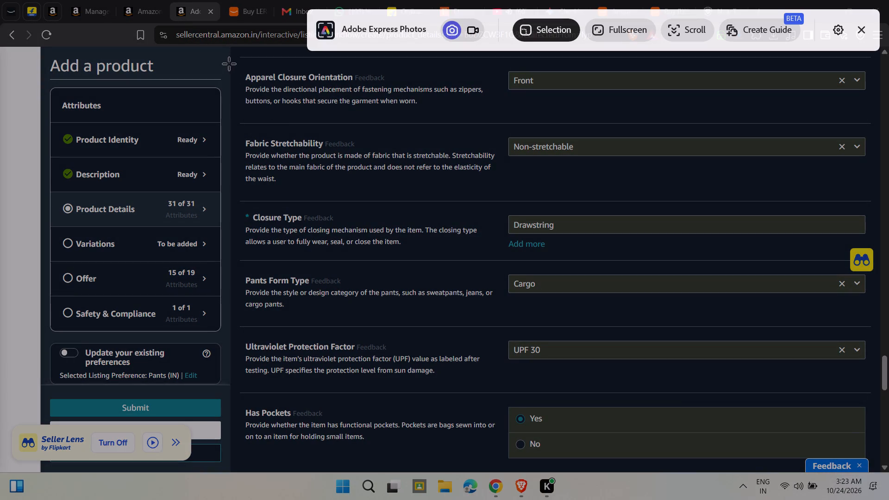
drag(231, 61, 507, 202)
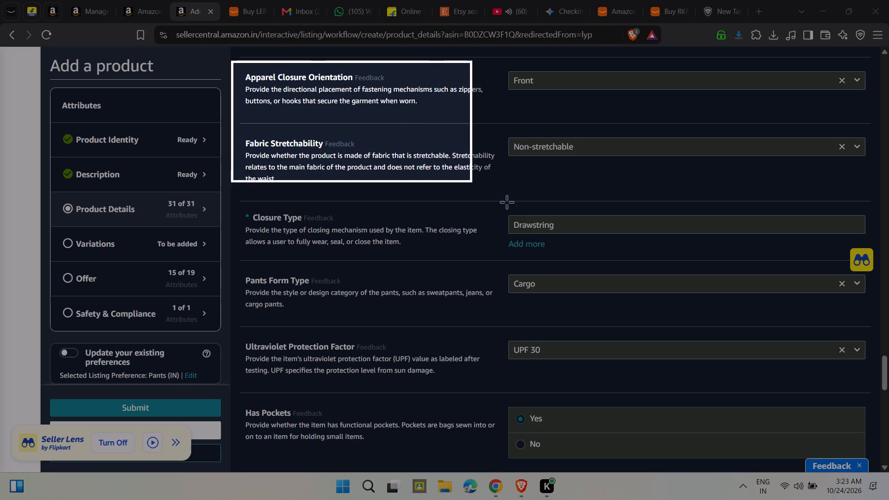
drag(507, 202, 888, 465)
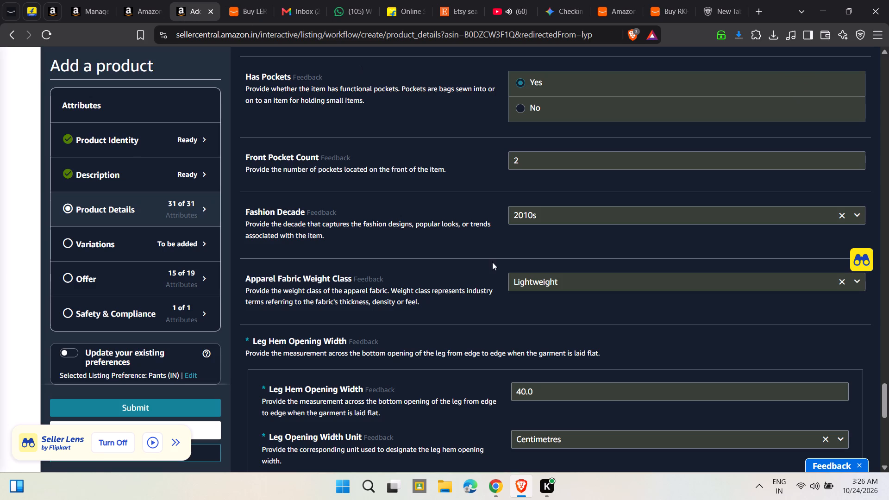
double_click(542, 169)
key(BackSpace)
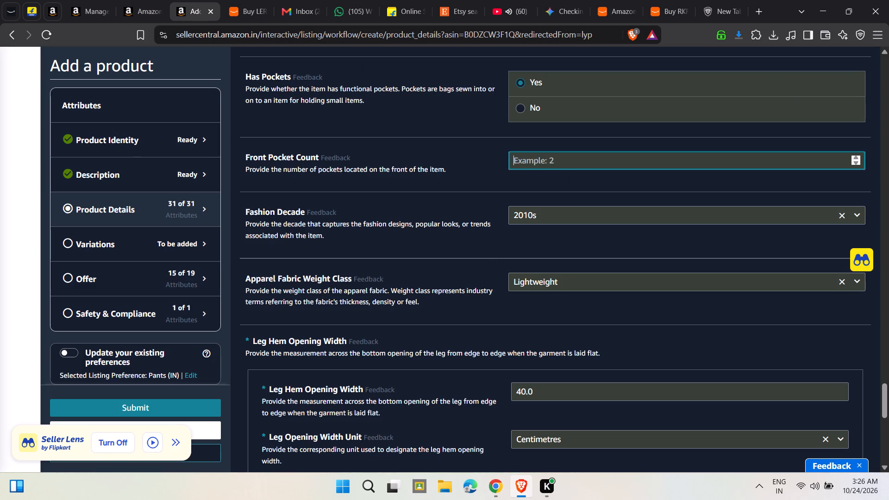
key(4)
click(468, 187)
Look over the rest of the Product Details fields and continue to the Variations section.
scroll(468, 187, down, 2)
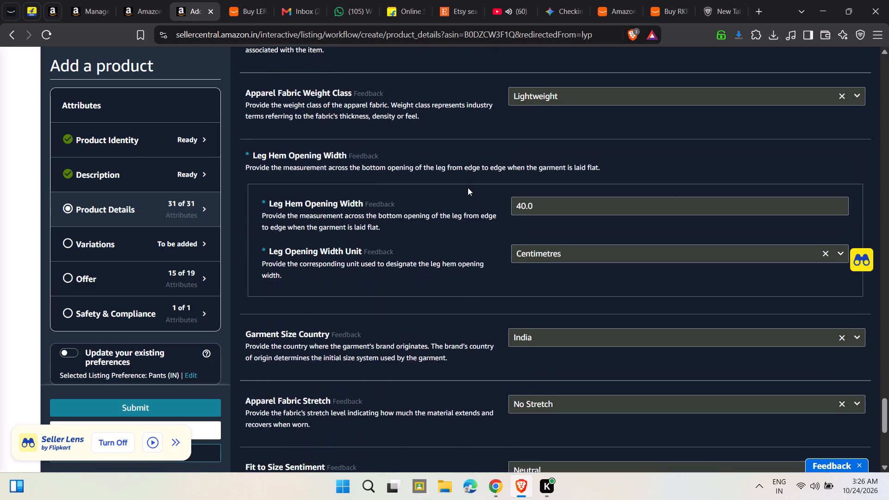
scroll(468, 187, down, 4)
scroll(518, 293, down, 2)
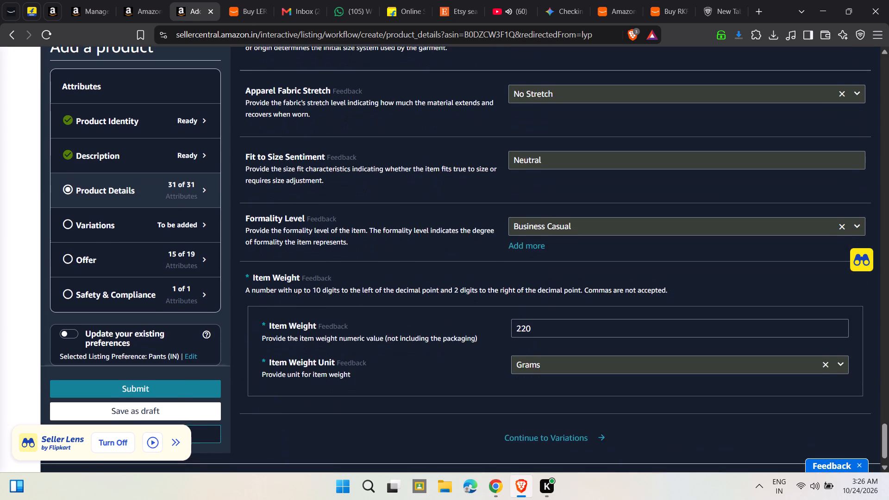
scroll(518, 293, up, 1)
scroll(518, 293, down, 3)
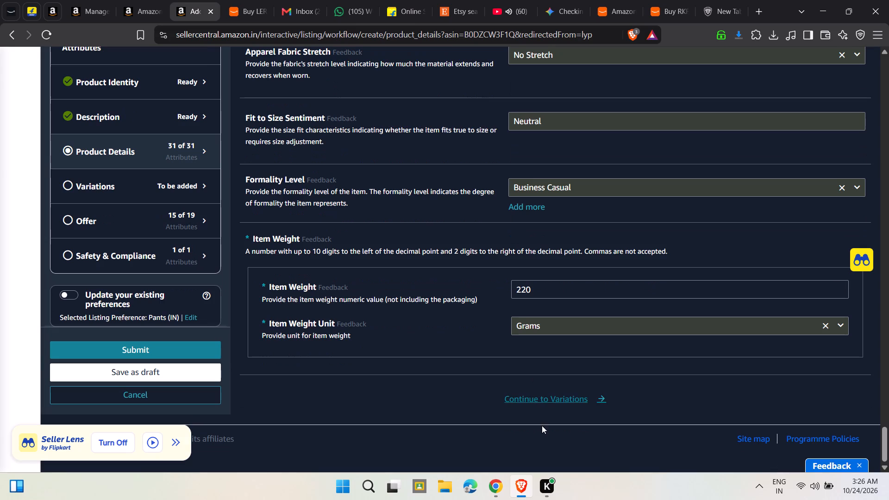
click(543, 401)
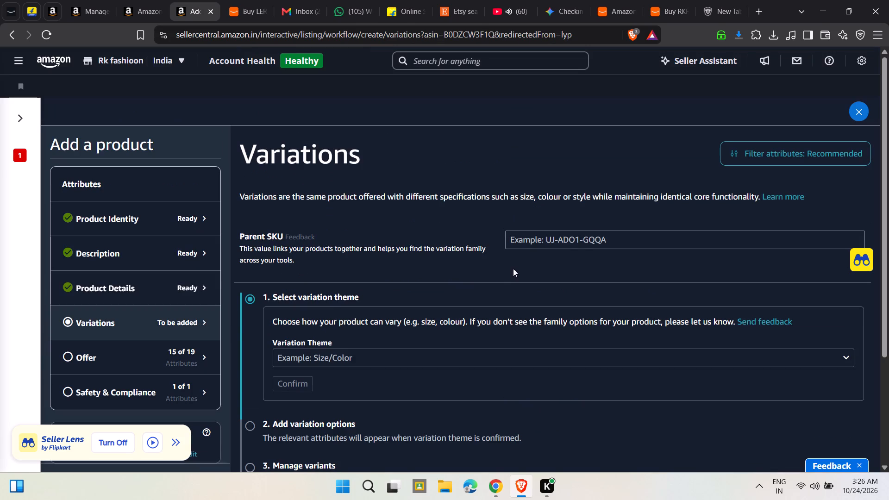
Choose Bottoms Size as the variation theme and confirm it.
scroll(462, 331, down, 2)
click(380, 247)
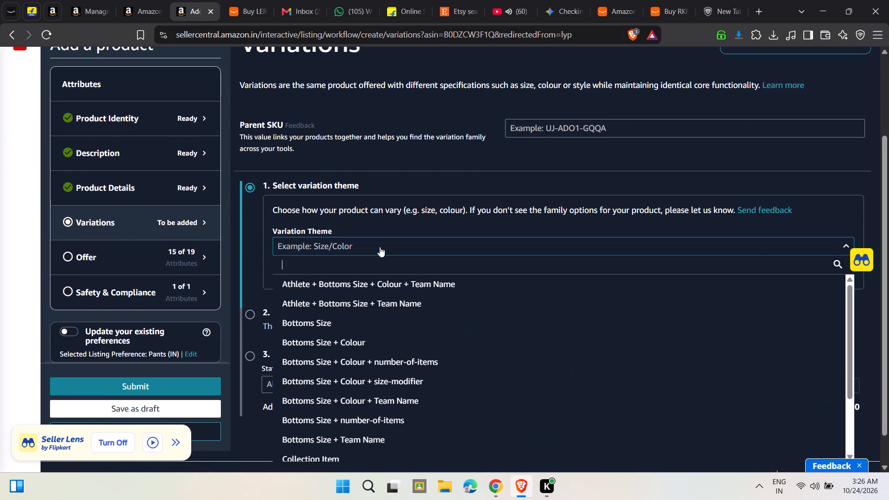
click(319, 320)
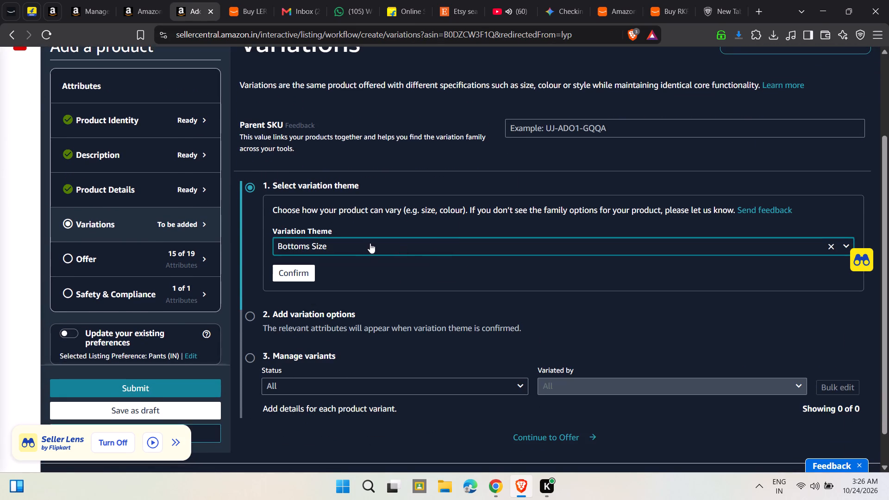
click(300, 267)
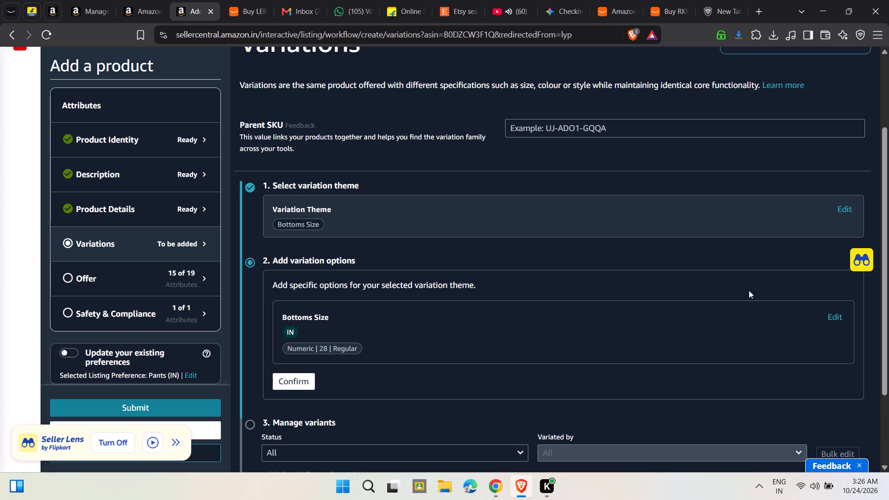
Reopen the Bottoms Size variation options and add numeric size 30 with the Regular body type.
click(836, 315)
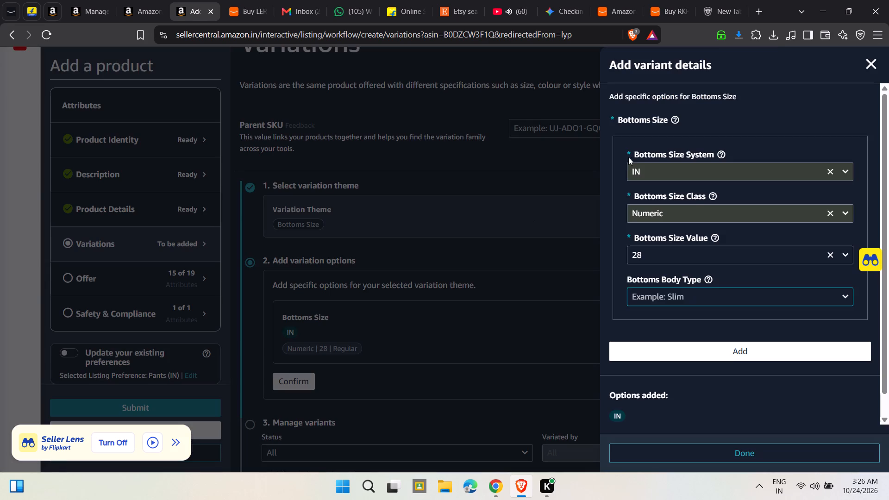
click(657, 252)
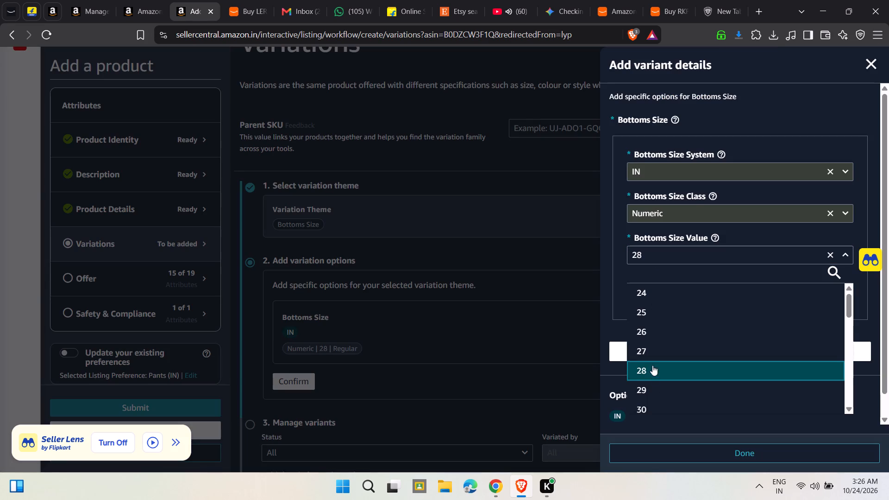
click(647, 408)
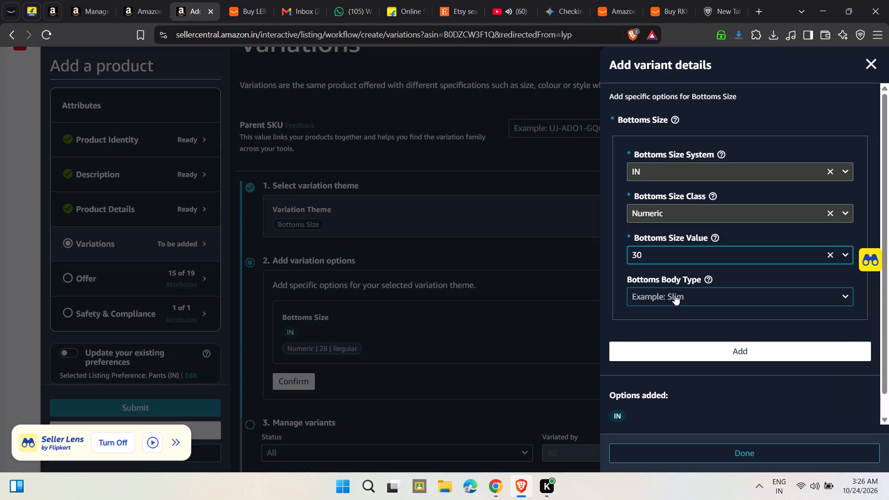
click(673, 294)
click(664, 331)
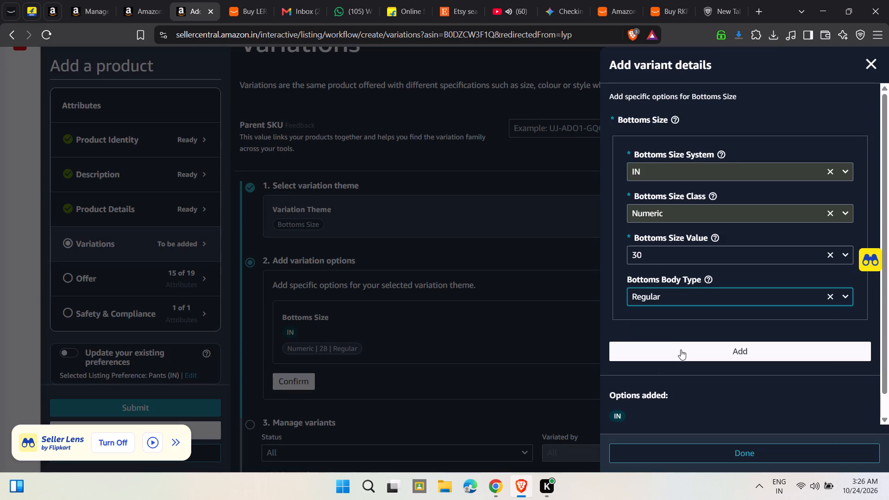
click(682, 354)
Add numeric size 32 with the Regular body type to the Bottoms Size options.
click(663, 256)
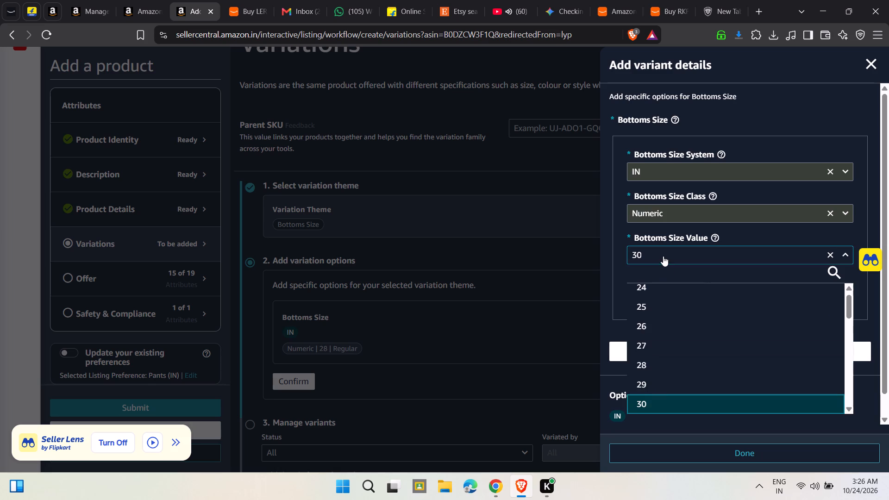
scroll(660, 377, down, 2)
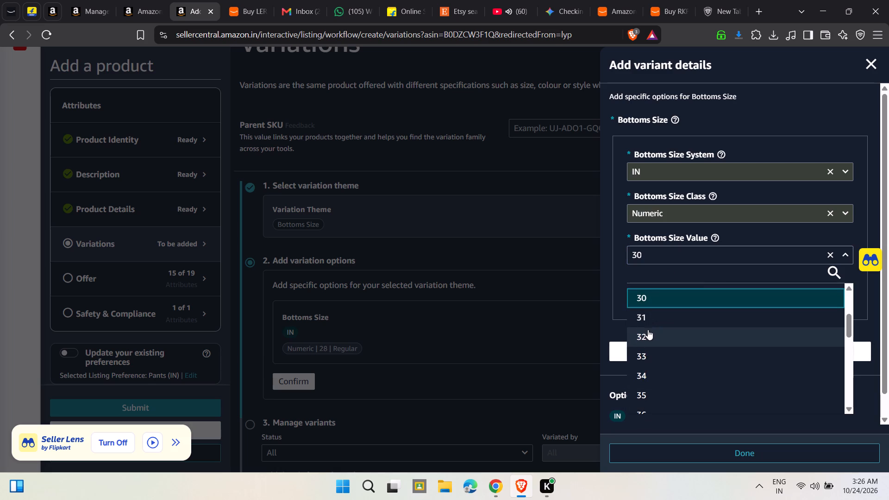
click(648, 331)
click(657, 297)
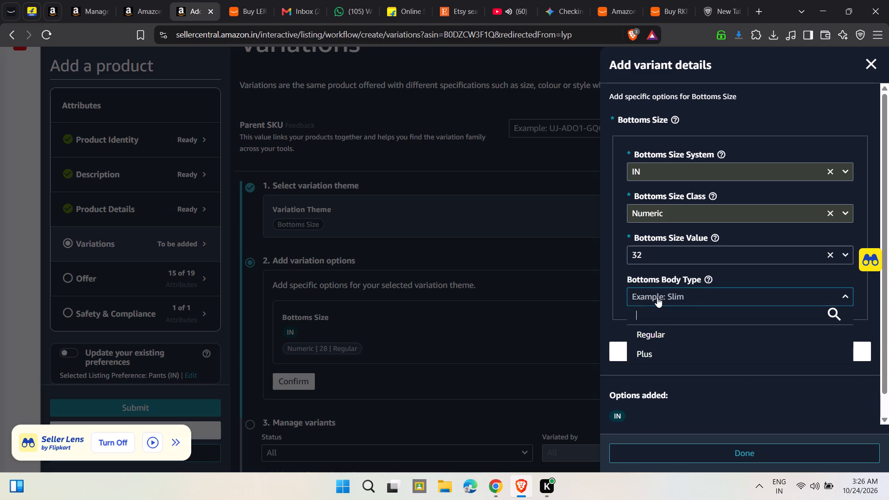
click(662, 336)
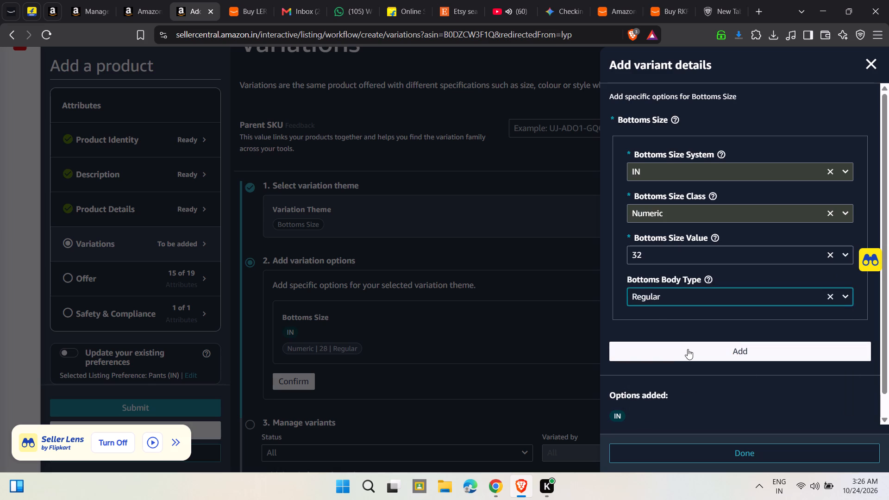
click(688, 349)
Add numeric size 34 with the Regular body type to the Bottoms Size options.
click(660, 259)
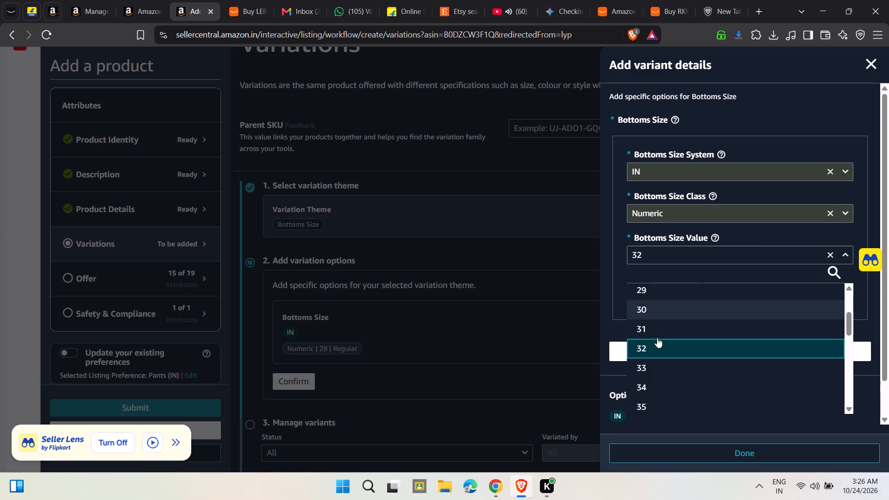
click(654, 390)
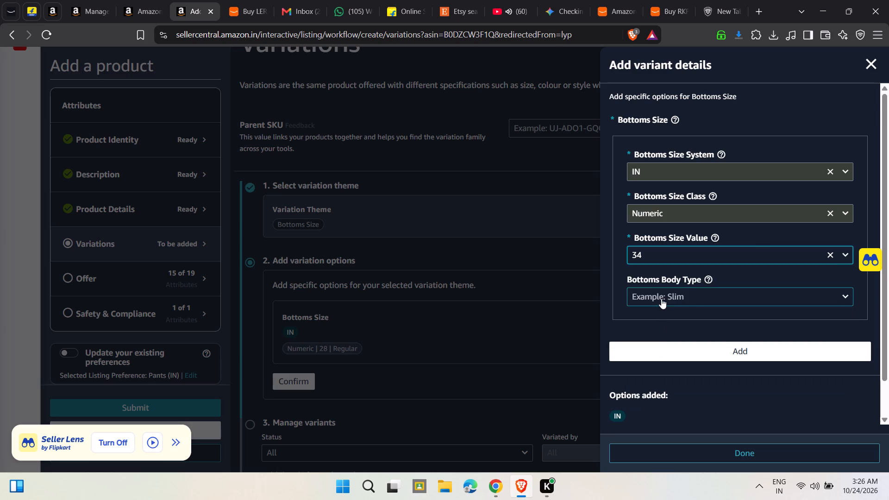
click(661, 298)
click(660, 337)
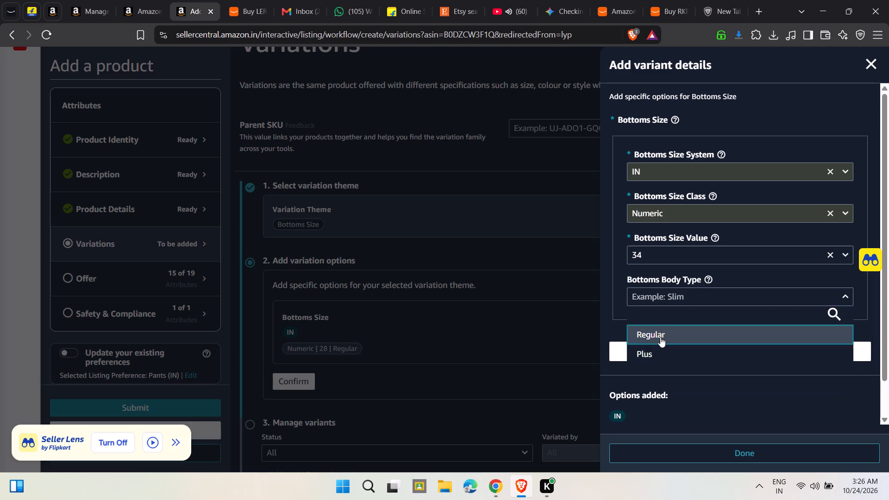
click(672, 351)
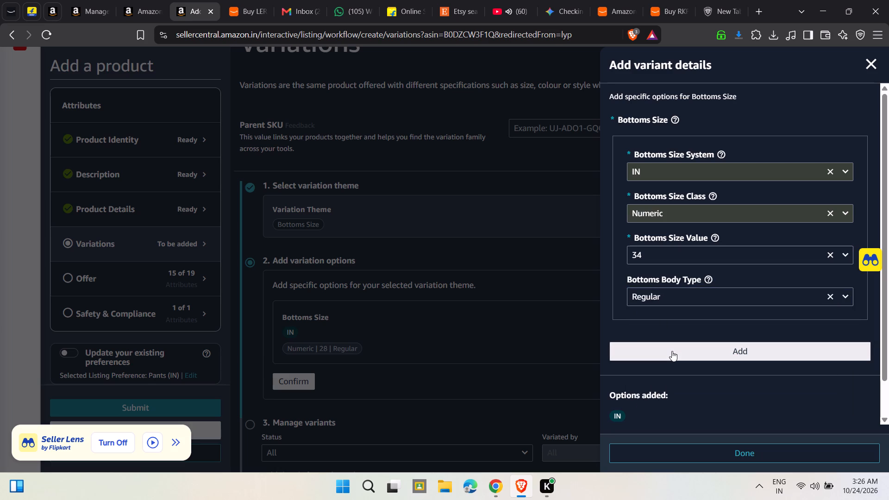
Add numeric size 36 with the Regular body type, check the added options and finish editing the variant details.
scroll(673, 385, down, 2)
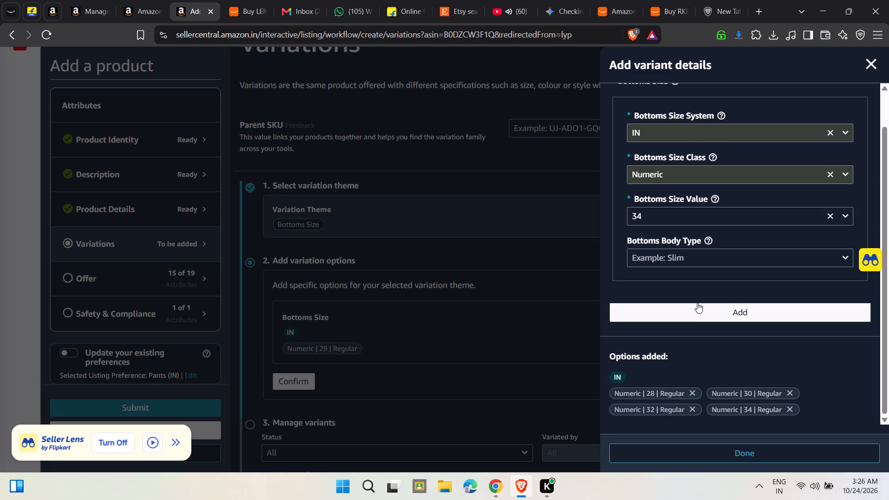
scroll(697, 303, up, 1)
scroll(697, 303, down, 3)
scroll(694, 272, up, 1)
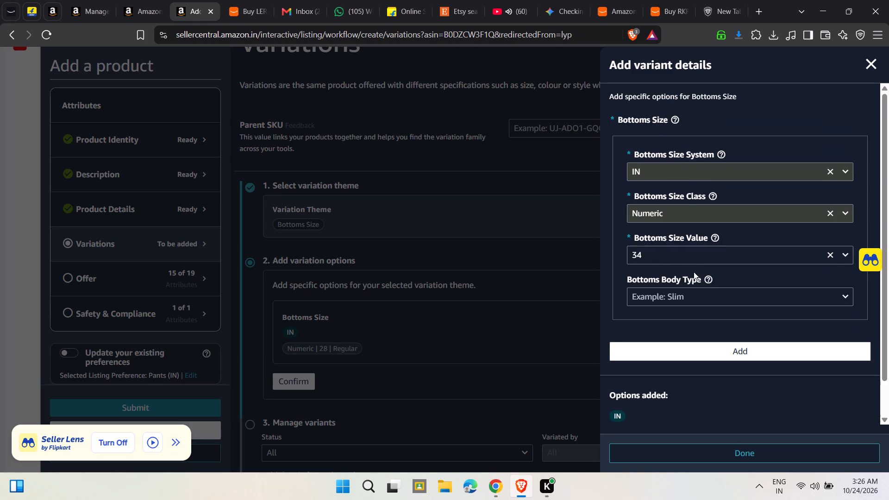
click(678, 264)
scroll(672, 383, down, 1)
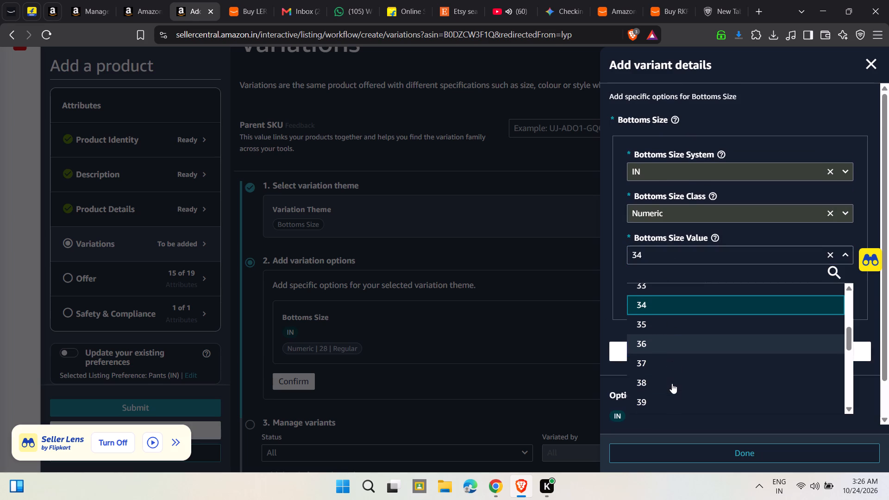
click(657, 349)
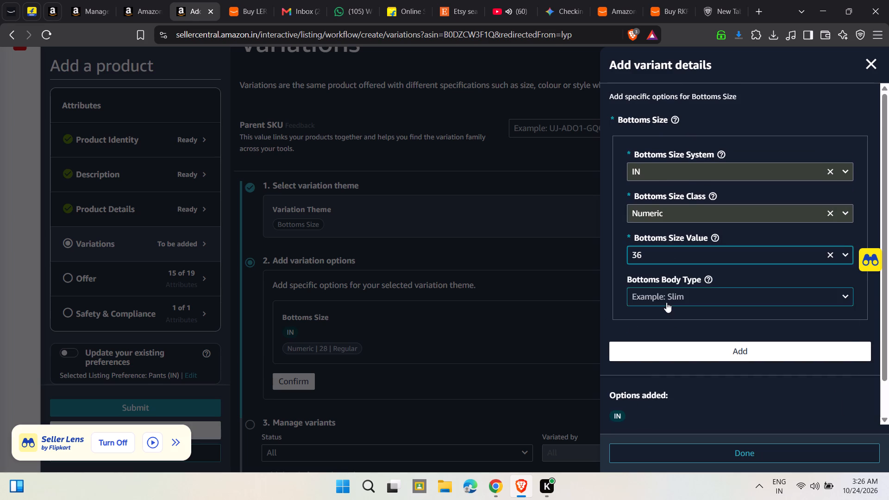
click(666, 302)
click(667, 337)
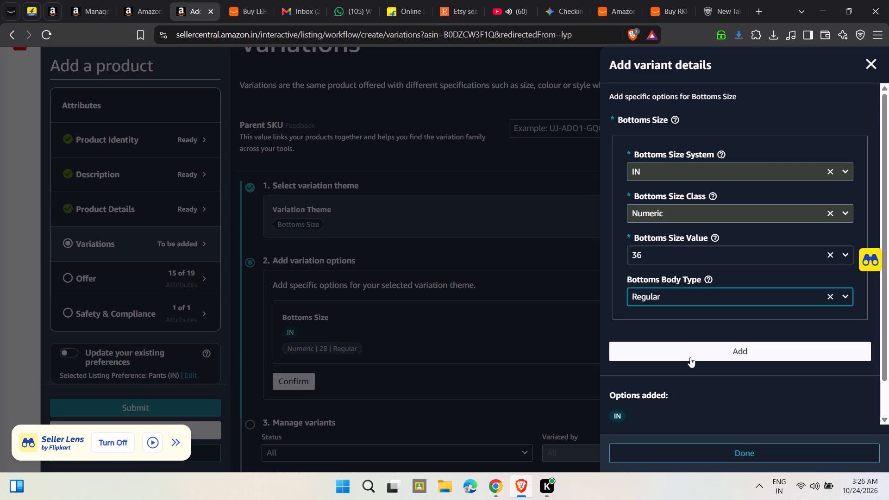
click(691, 357)
scroll(664, 379, down, 4)
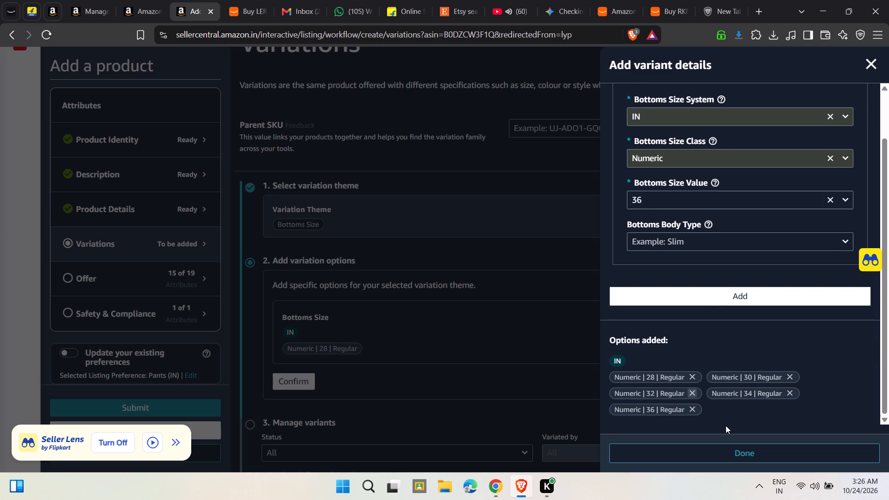
scroll(726, 425, down, 1)
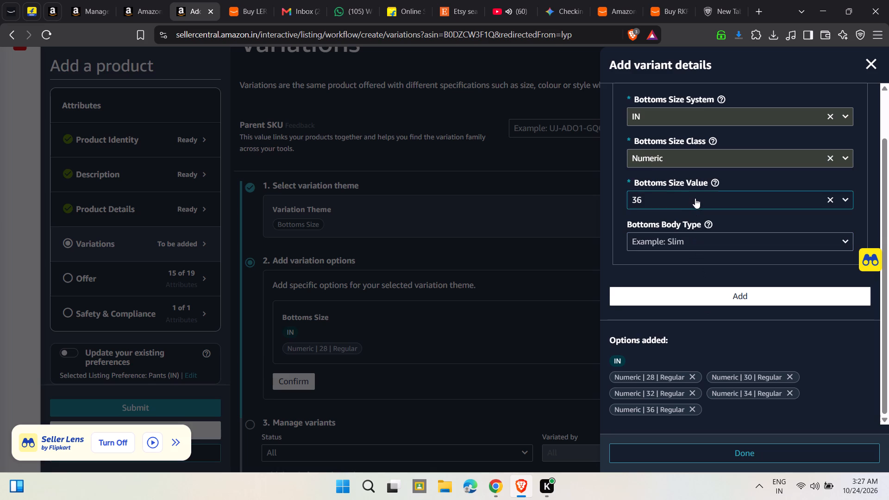
click(695, 198)
click(695, 198)
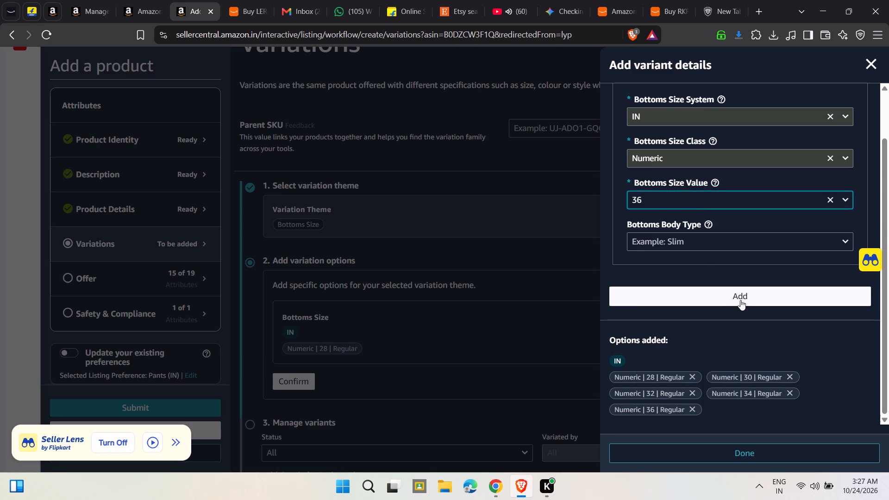
click(739, 454)
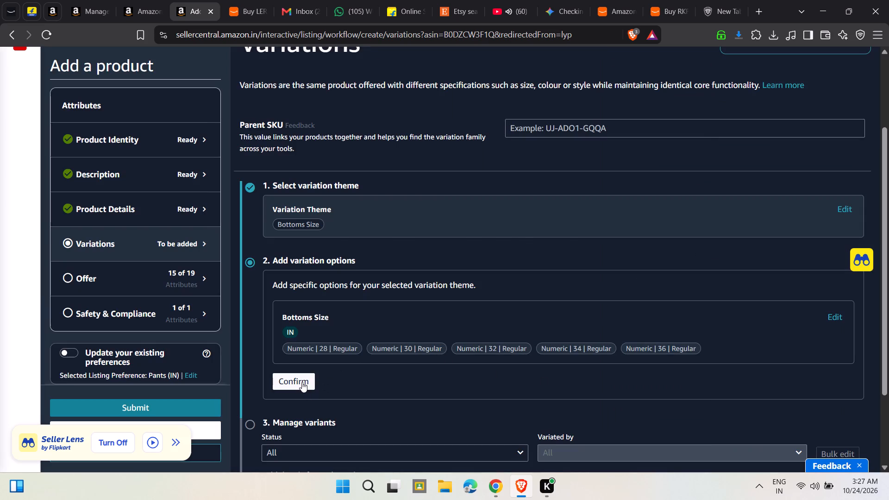
Confirm the variation options and accept the suggested parent item name for the variation family.
click(302, 382)
scroll(495, 392, down, 1)
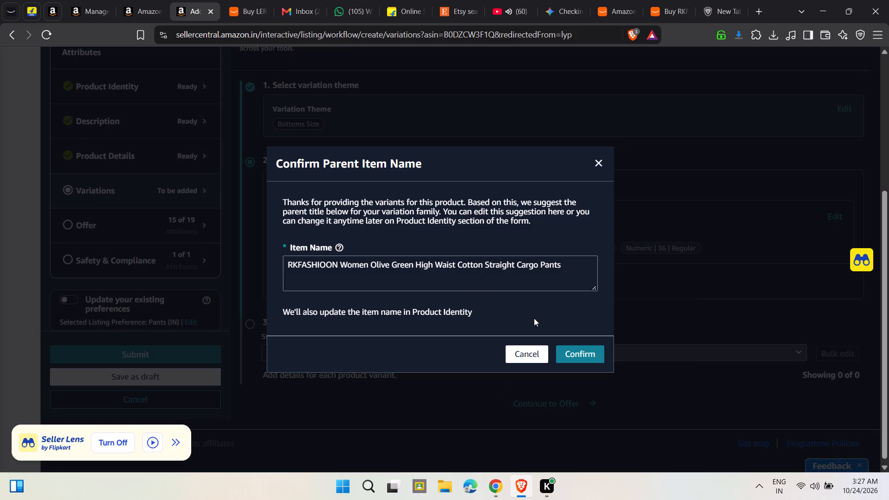
click(581, 356)
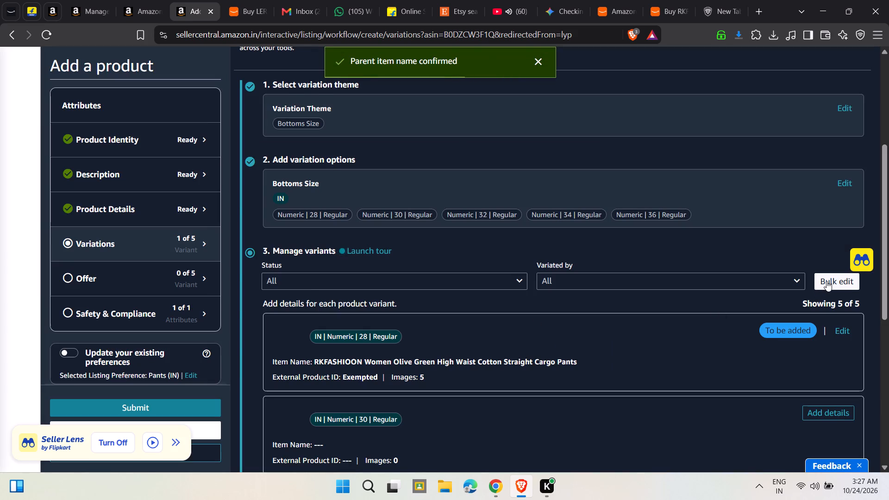
Bulk edit the Product Name, applying "RKFASHIOON Women Olive Green High Waist Cotton Straight Cargo Pants" to the variants, and save through to Images.
click(826, 281)
click(679, 220)
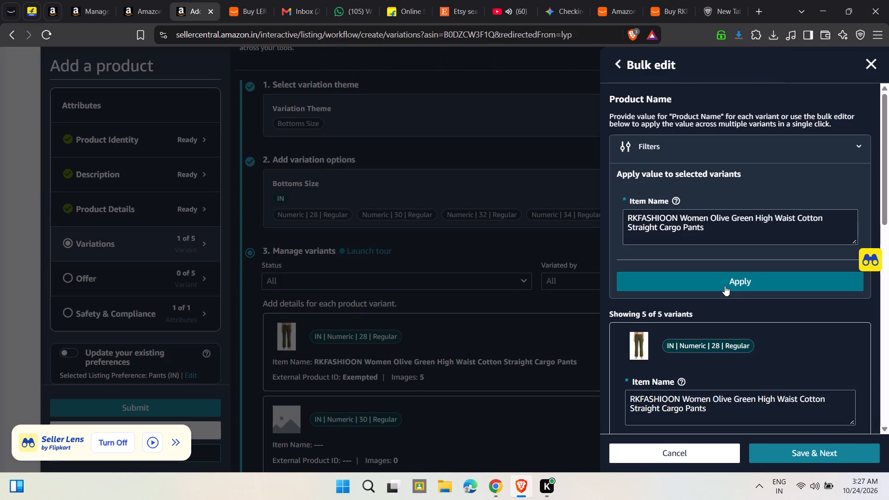
click(725, 286)
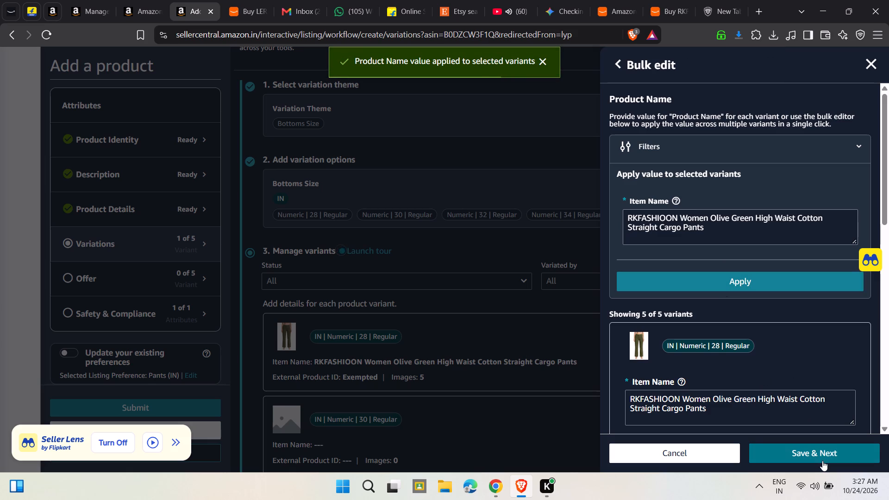
click(822, 461)
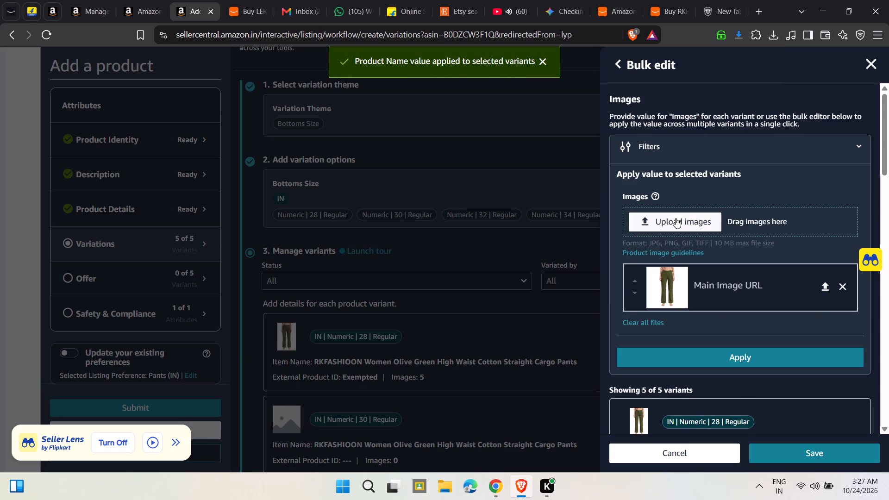
Upload the cargo pants photos starting 611c38d0, 90c62c4a and e05755a6, in that order, after the main image in the bulk image editor.
click(675, 216)
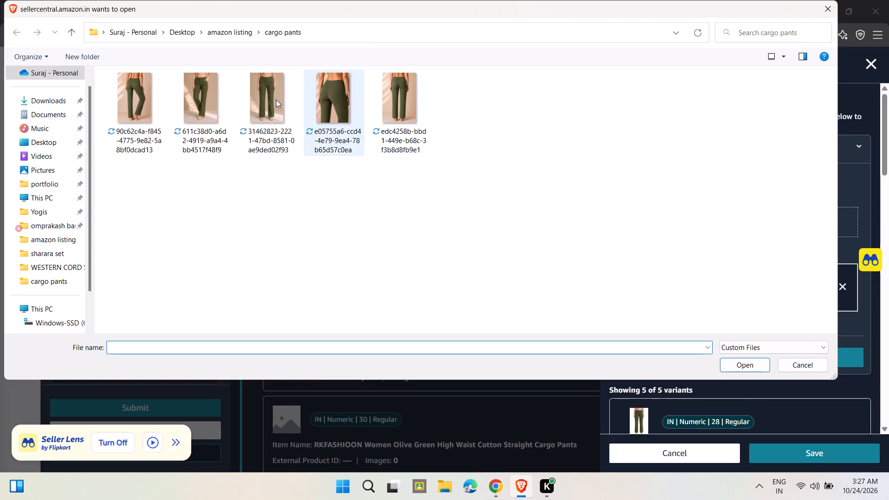
double_click(205, 104)
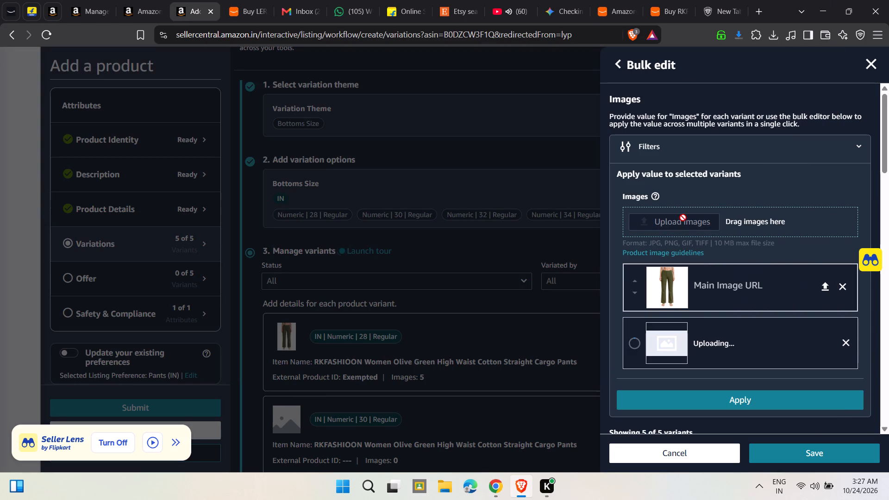
click(683, 224)
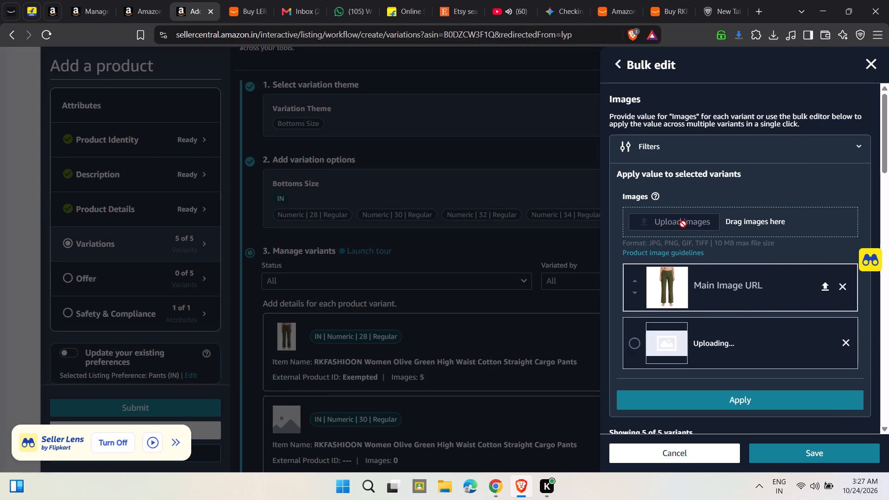
click(683, 224)
click(683, 224)
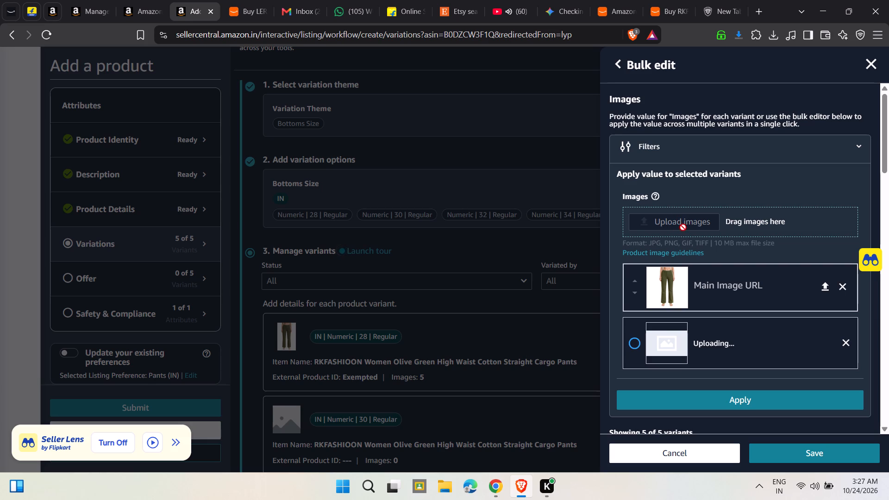
click(684, 226)
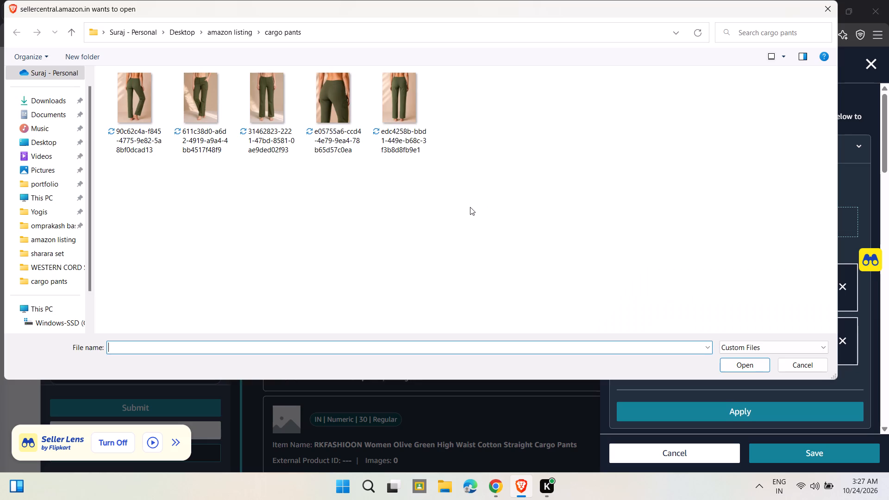
double_click(127, 106)
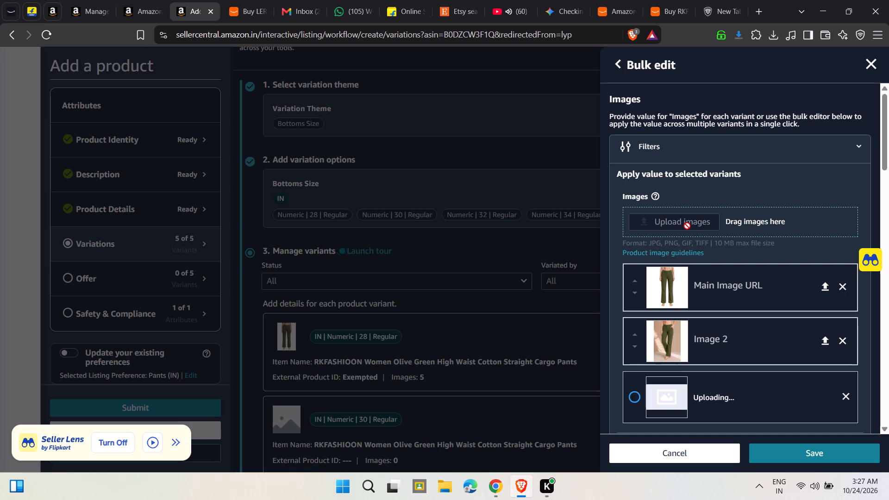
click(687, 226)
click(687, 226)
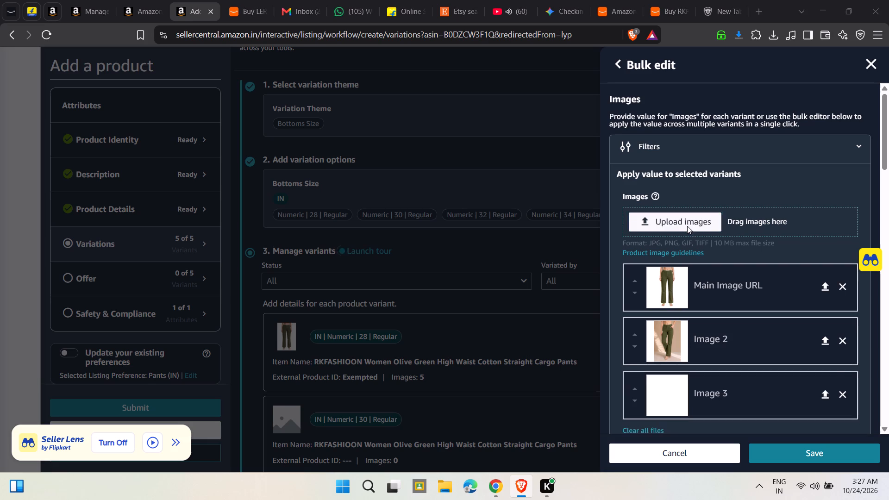
click(687, 226)
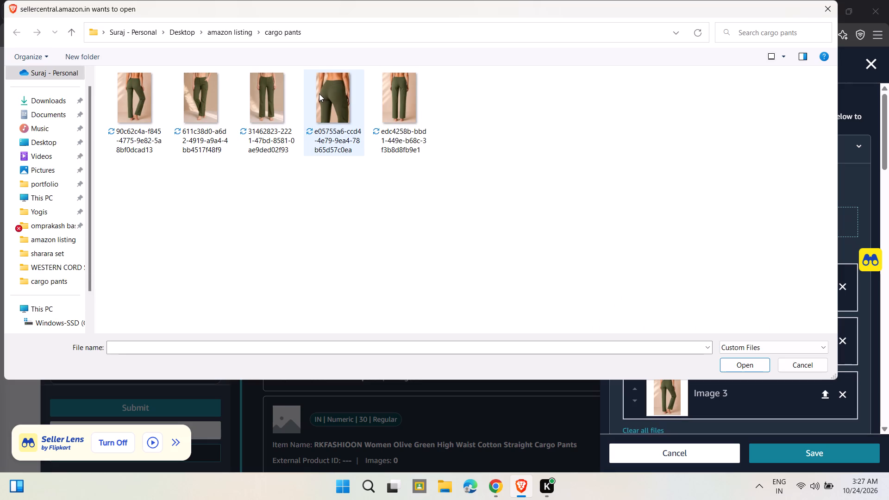
double_click(319, 94)
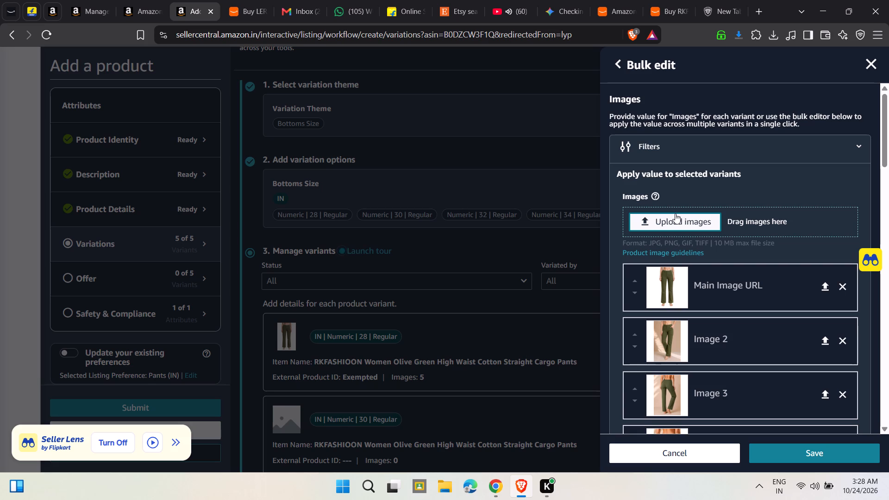
Upload one more cargo pants photo as Image 5, apply the image set to the selected variants and save.
click(694, 219)
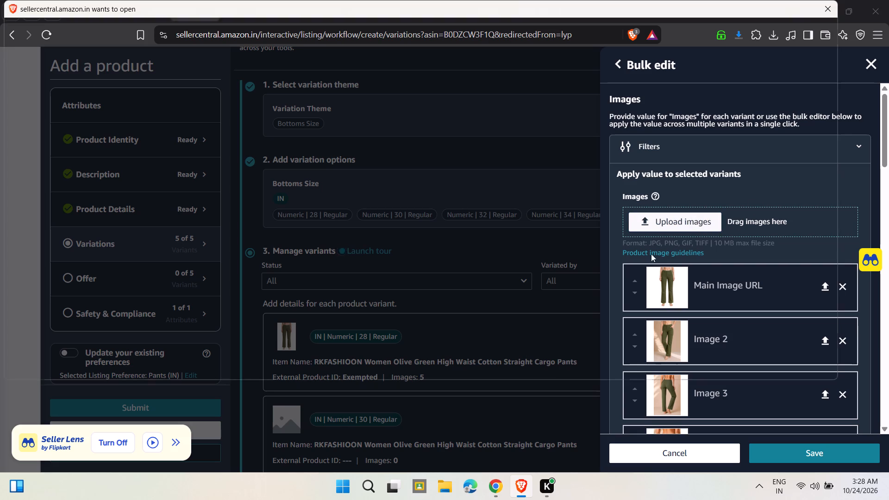
double_click(394, 100)
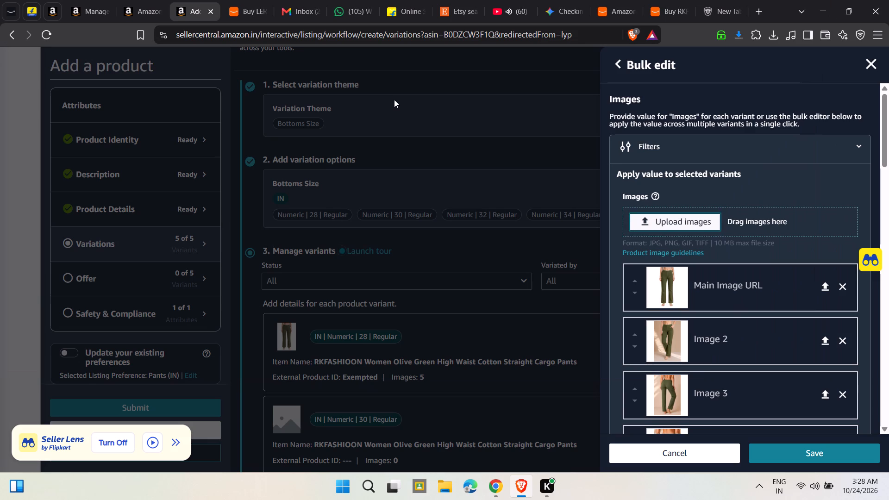
scroll(701, 351, down, 5)
scroll(737, 296, up, 1)
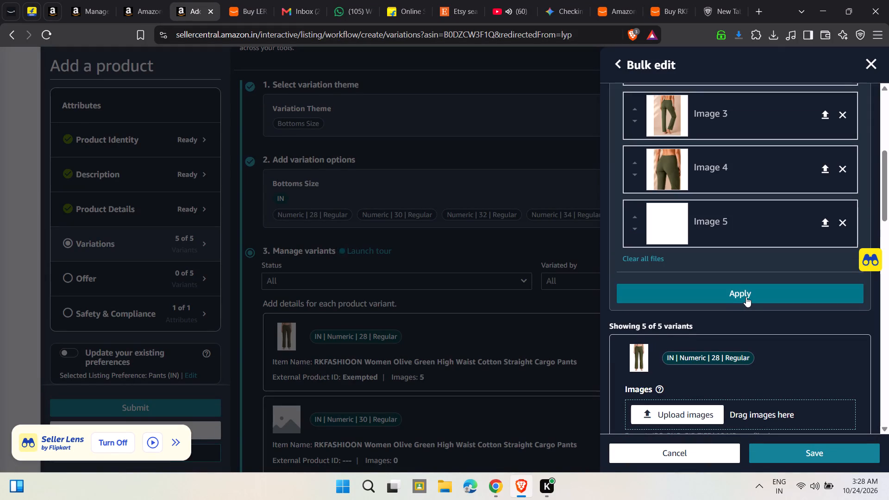
click(746, 297)
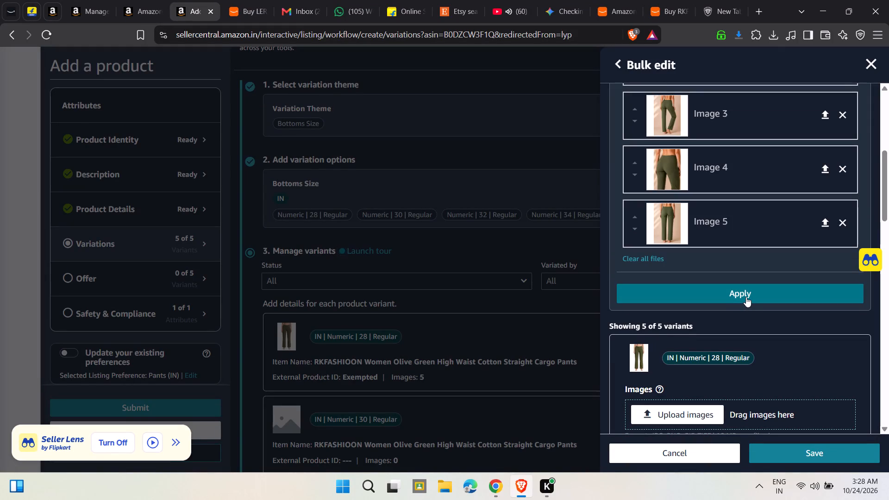
click(828, 452)
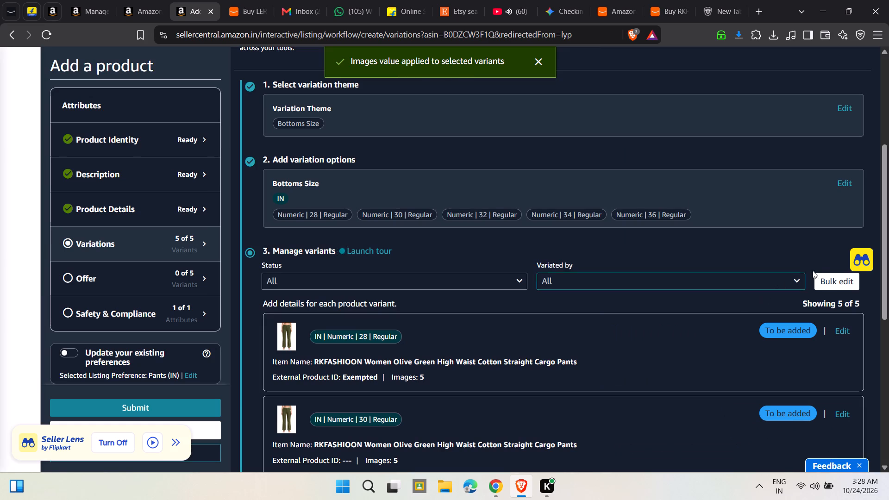
Bulk edit External Product ID, marking the variants as having no Product ID, apply and save it, and close the bulk editor.
click(826, 280)
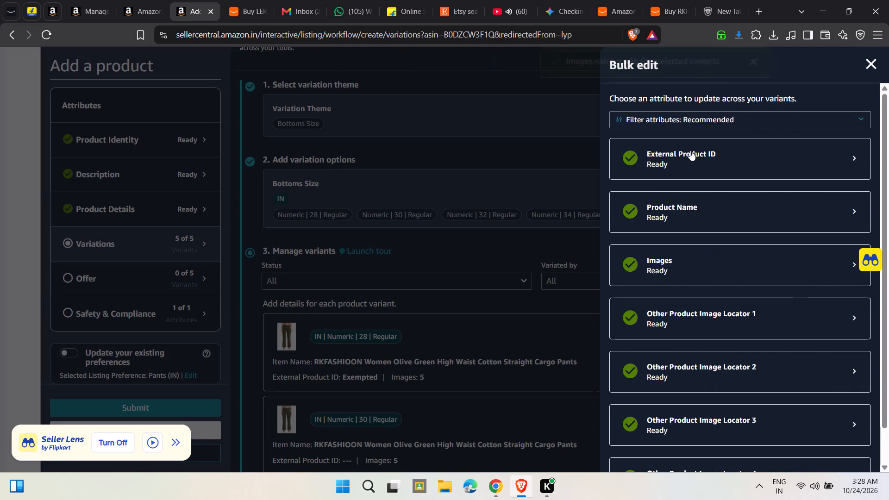
click(690, 151)
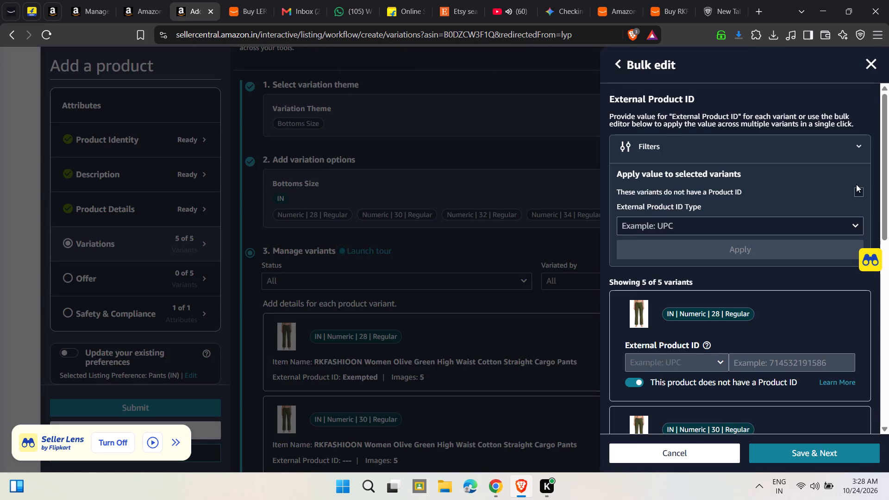
click(860, 193)
click(776, 247)
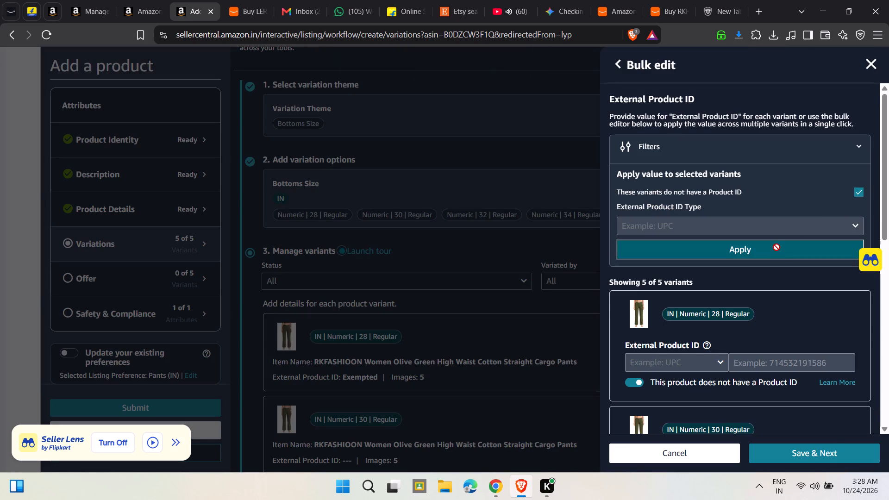
click(822, 458)
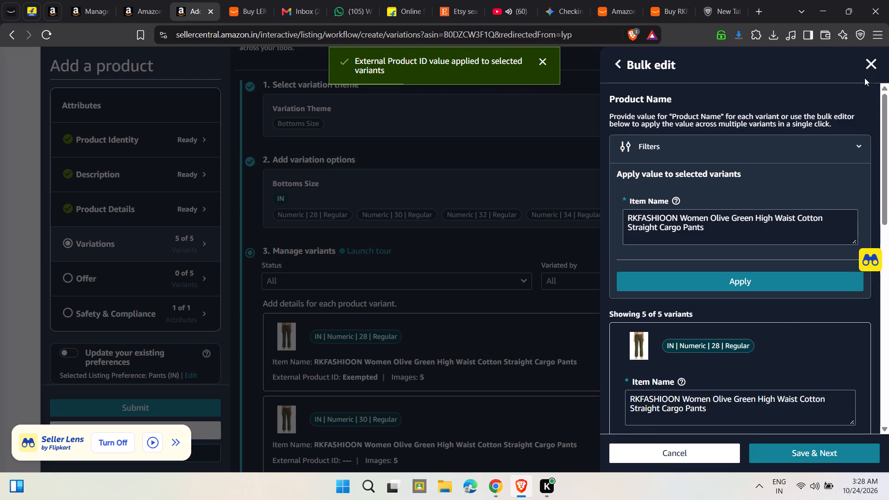
click(870, 64)
Look over the variant list and continue to the Offer section.
scroll(470, 331, down, 4)
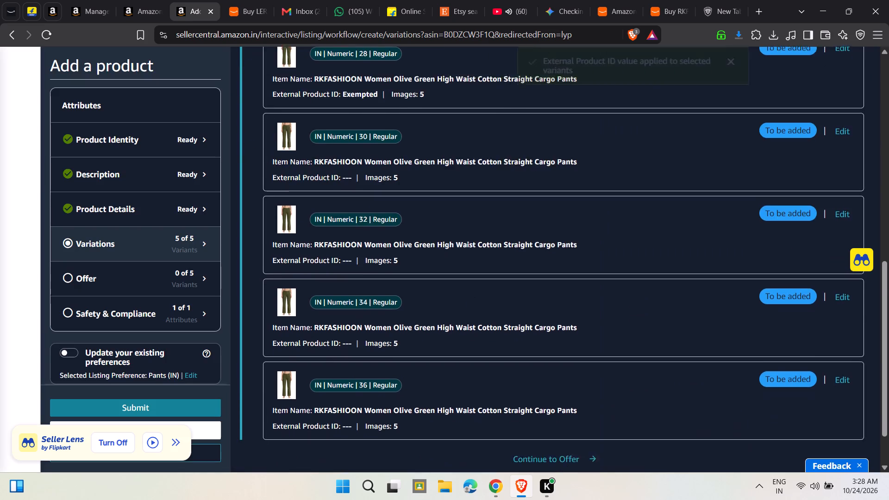
scroll(470, 331, down, 3)
scroll(470, 331, up, 8)
scroll(477, 365, down, 8)
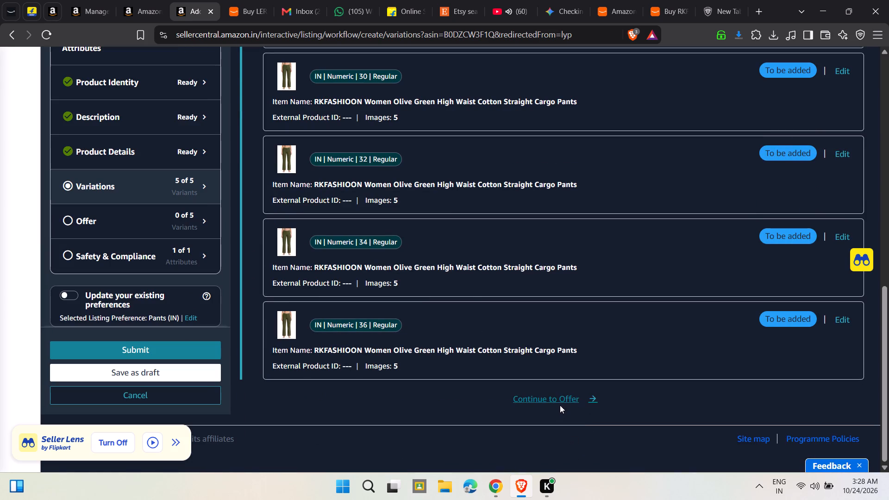
click(560, 403)
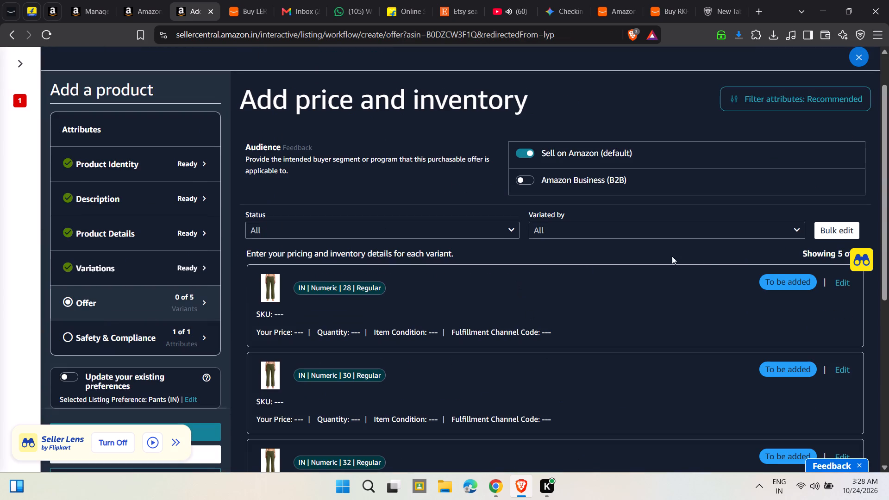
Bulk edit Fulfillment Availability to the merchant-fulfilled channel with quantity 100 and handling time 1, apply it and save.
click(829, 232)
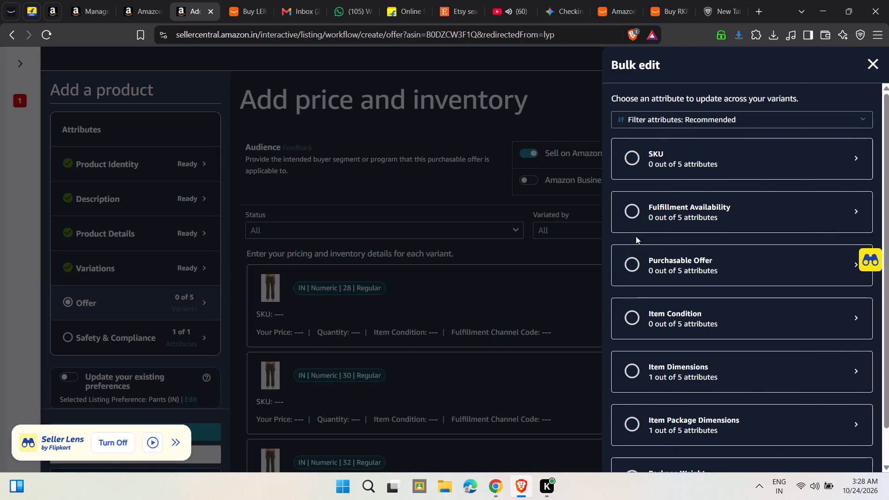
click(639, 213)
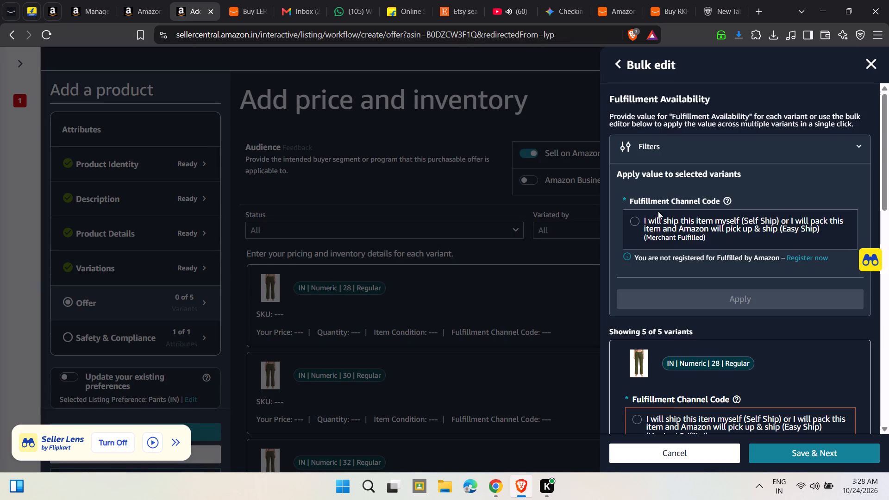
click(629, 219)
click(633, 225)
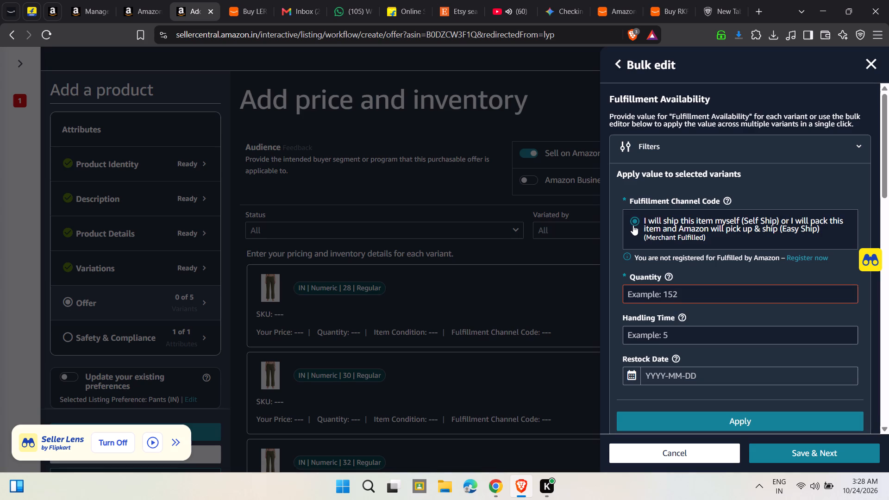
click(660, 290)
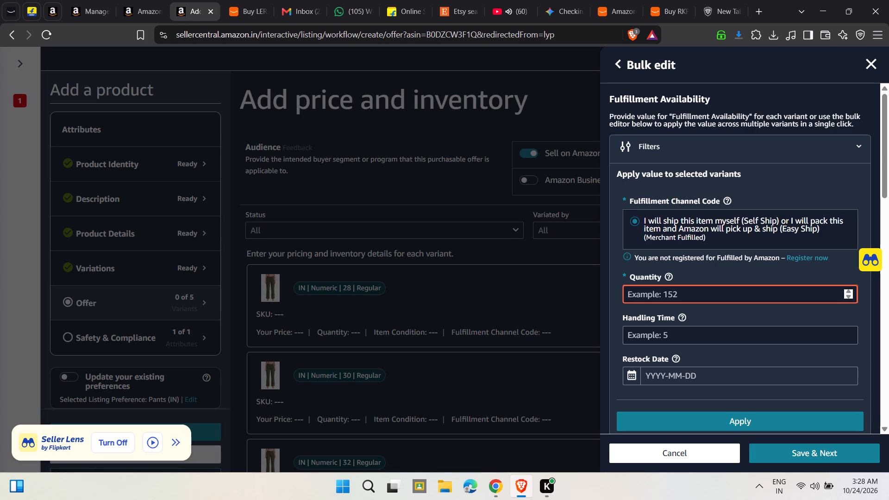
text(100)
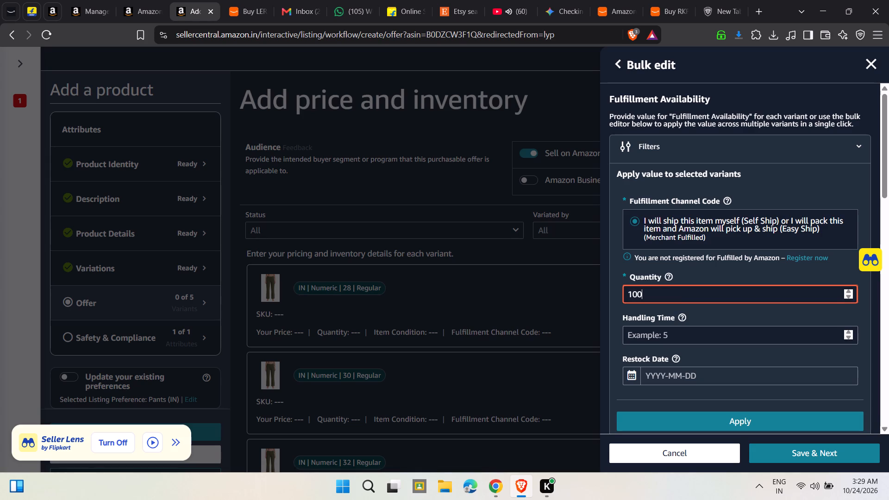
click(665, 335)
key(1)
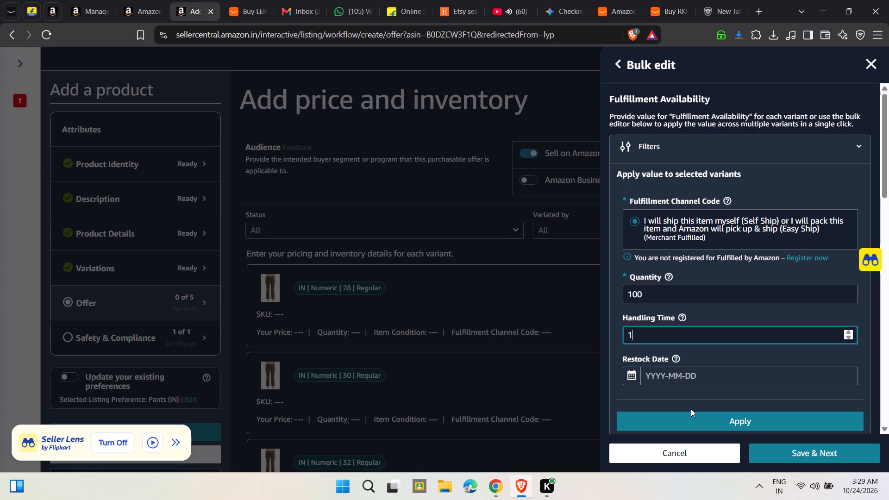
click(691, 409)
click(699, 423)
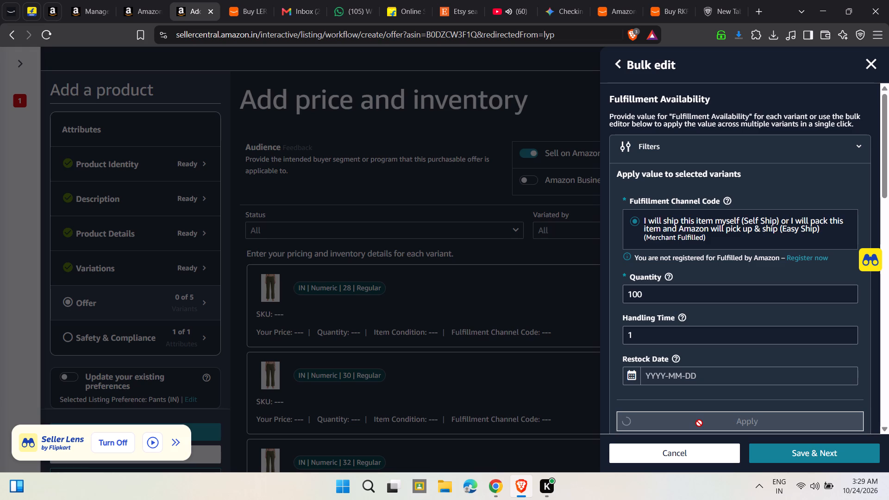
click(785, 451)
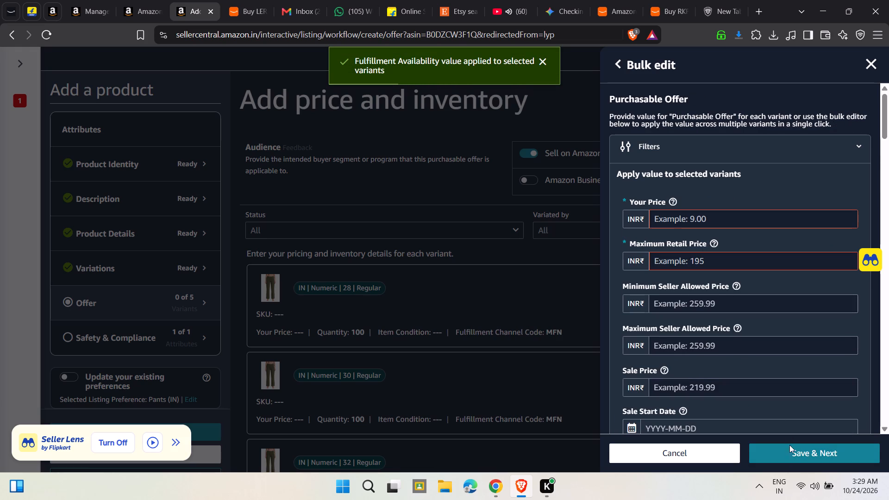
Skip Purchasable Offer, bulk edit Item Condition to New for the variants, and save through to Item Dimensions.
click(793, 455)
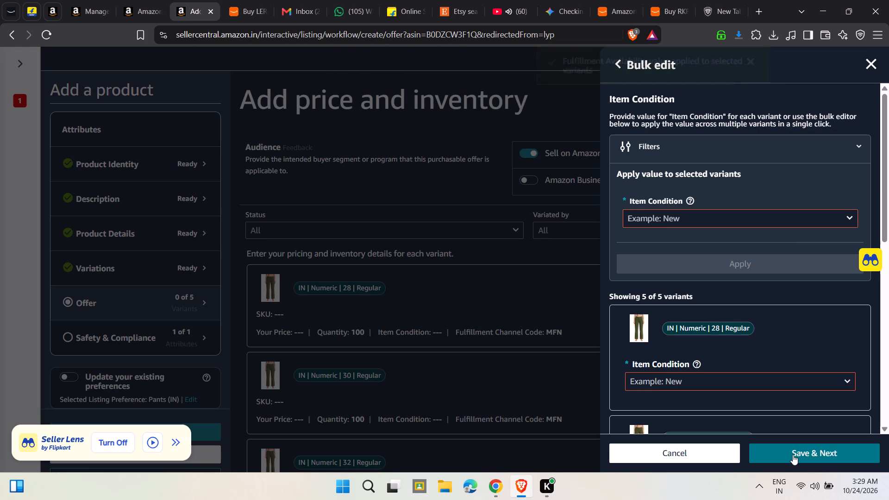
scroll(692, 217, up, 1)
click(692, 217)
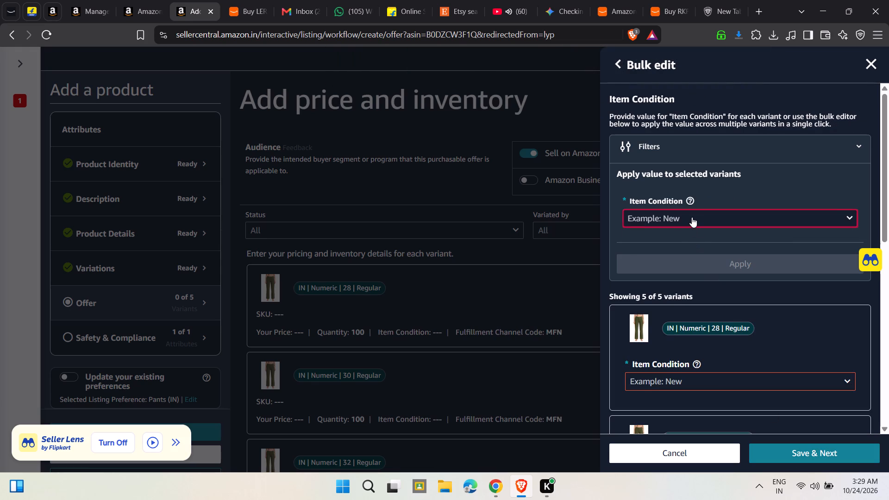
click(688, 262)
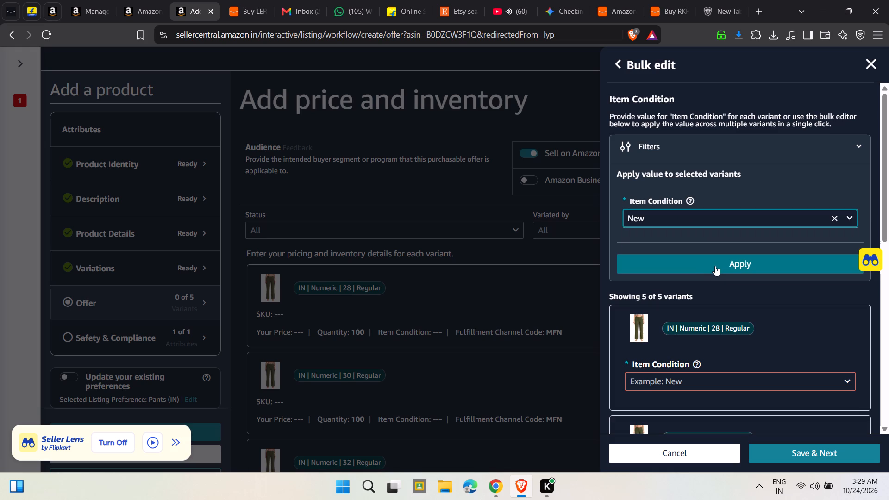
click(715, 266)
click(798, 452)
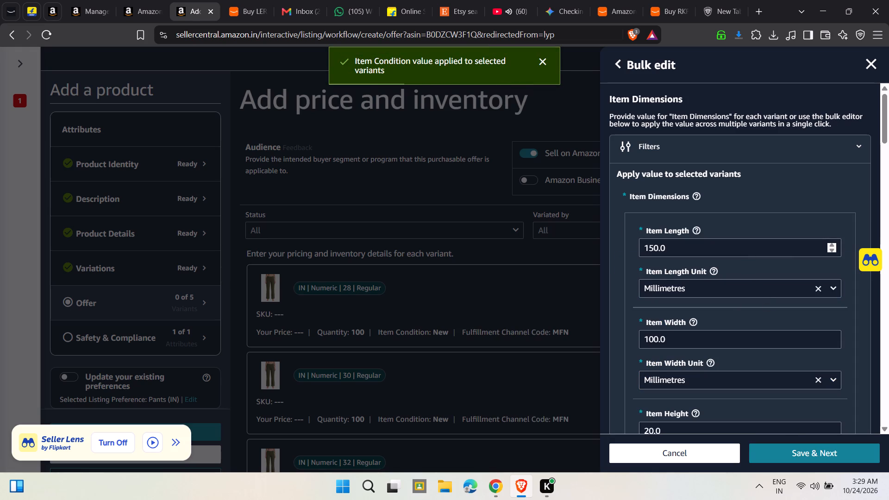
Set Item Length to 30 and Item Width to 15 in the bulk Item Dimensions values.
triple_click(684, 247)
key(BackSpace)
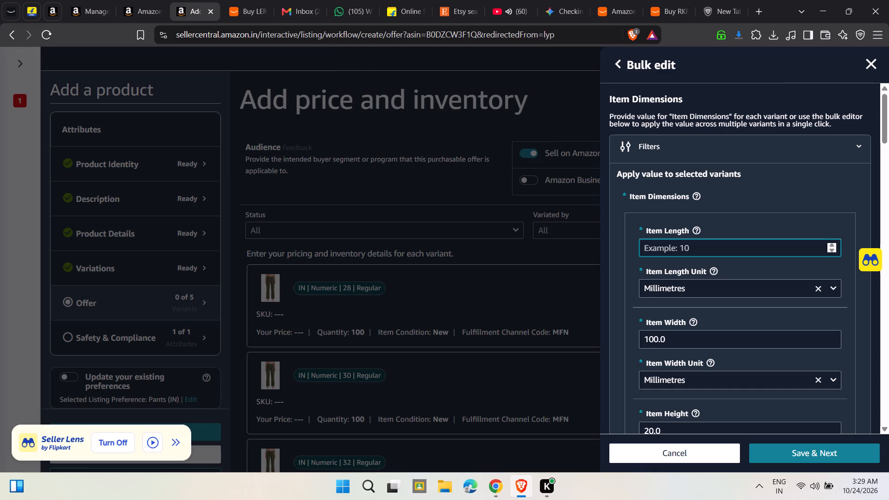
text(30)
click(672, 342)
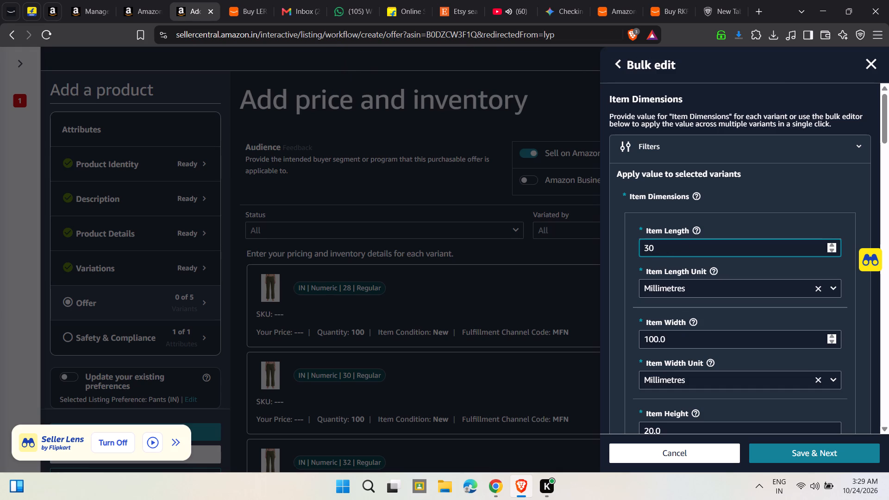
key(BackSpace)
key(BackSpace)
key(BackSpace)
key(BackSpace)
key(BackSpace)
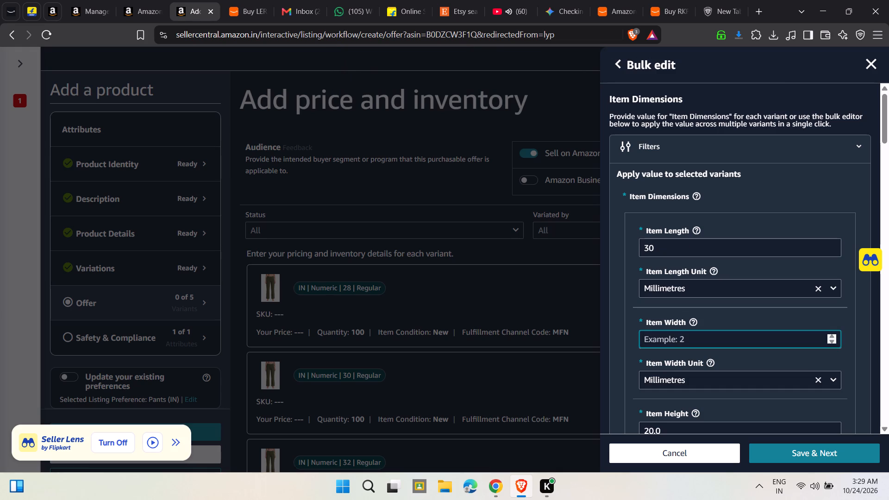
text(15)
Set both the Item Length Unit and the Item Width Unit to Centimetres.
click(695, 293)
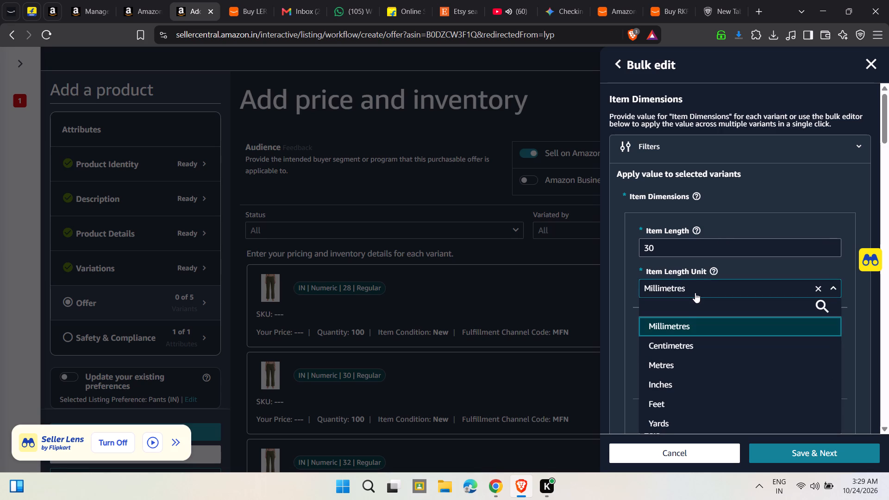
click(682, 345)
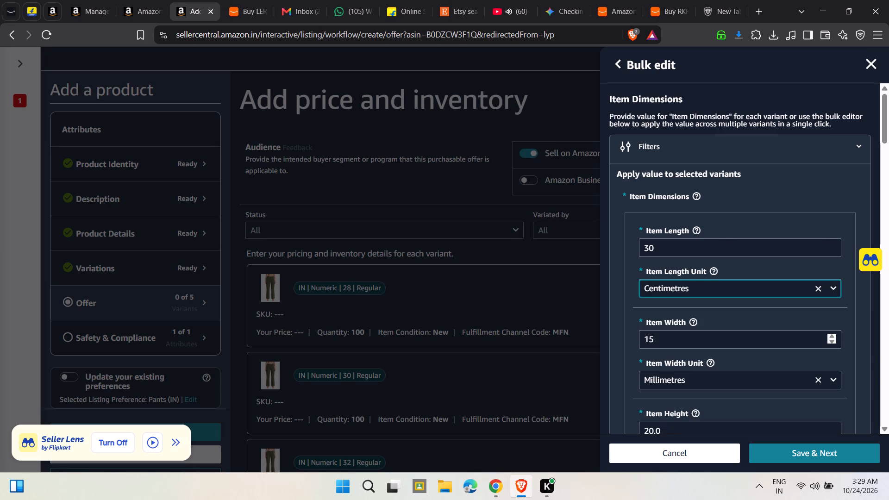
click(698, 342)
click(693, 376)
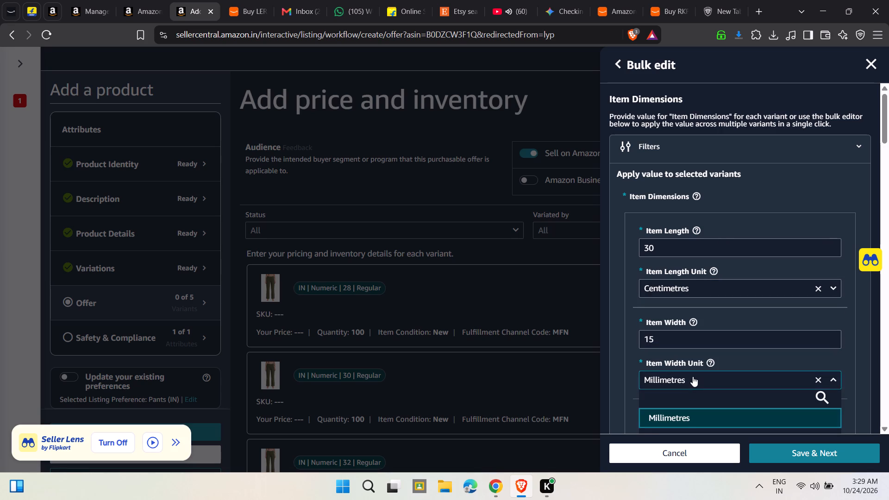
scroll(687, 356, down, 1)
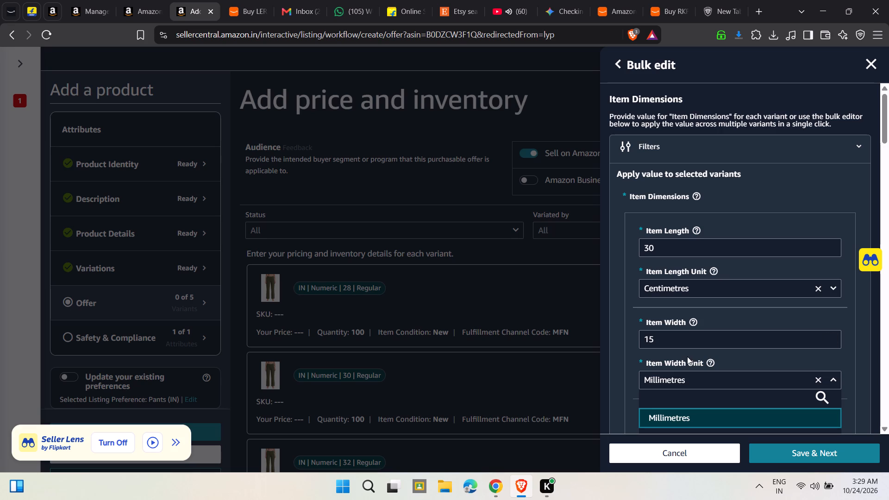
scroll(687, 356, down, 1)
scroll(687, 356, up, 2)
scroll(687, 356, down, 1)
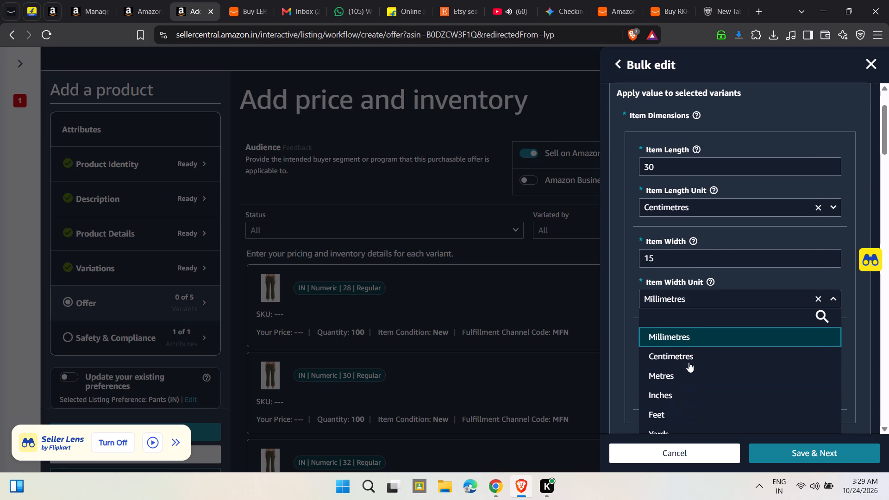
click(689, 362)
Set Item Height to 5 Centimetres, apply the Item Dimensions to the selected variants and save through to Item Package Dimensions.
triple_click(671, 351)
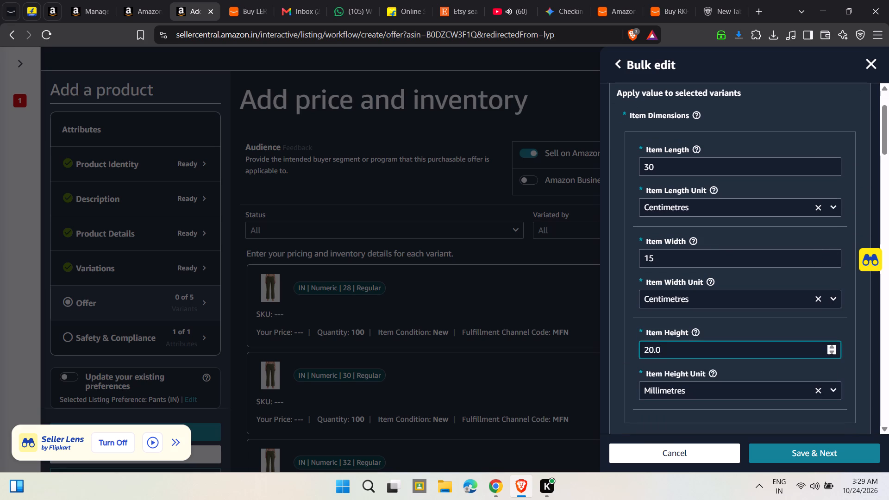
key(BackSpace)
key(5)
click(689, 389)
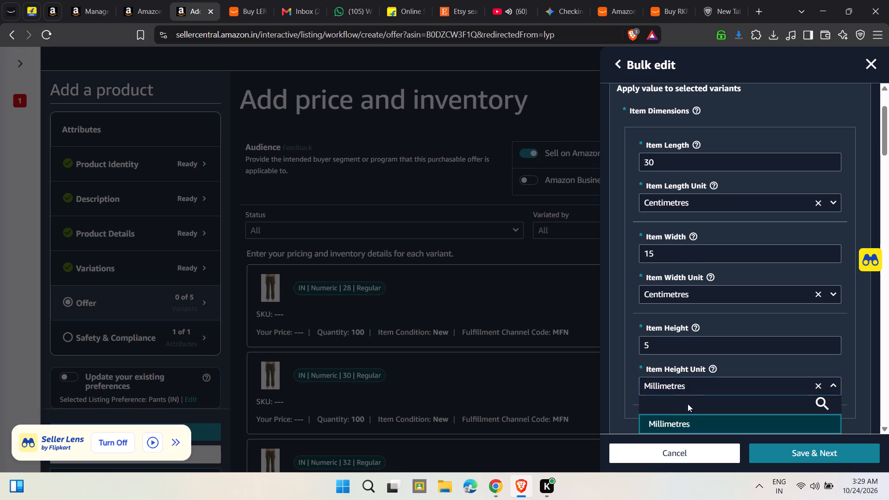
scroll(683, 424, down, 2)
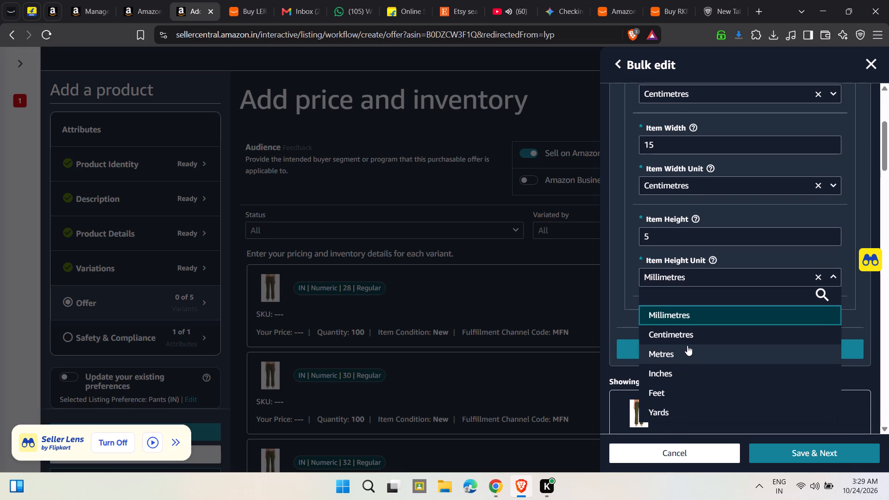
click(687, 343)
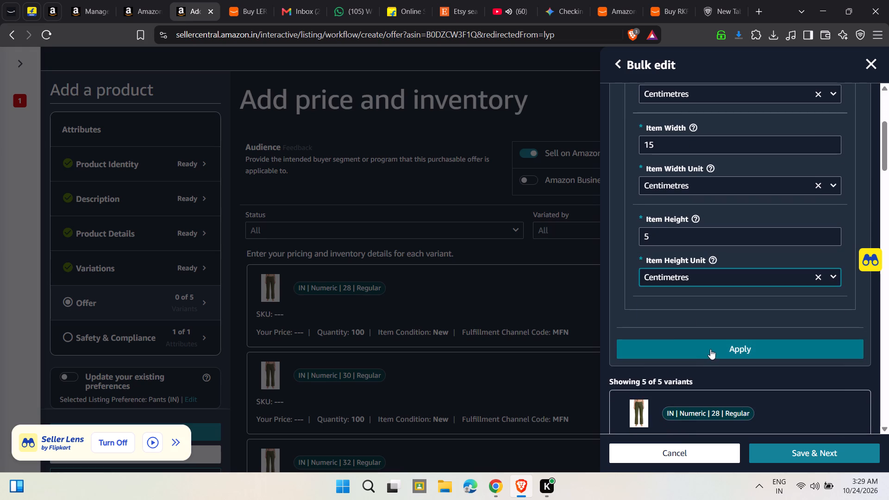
click(710, 349)
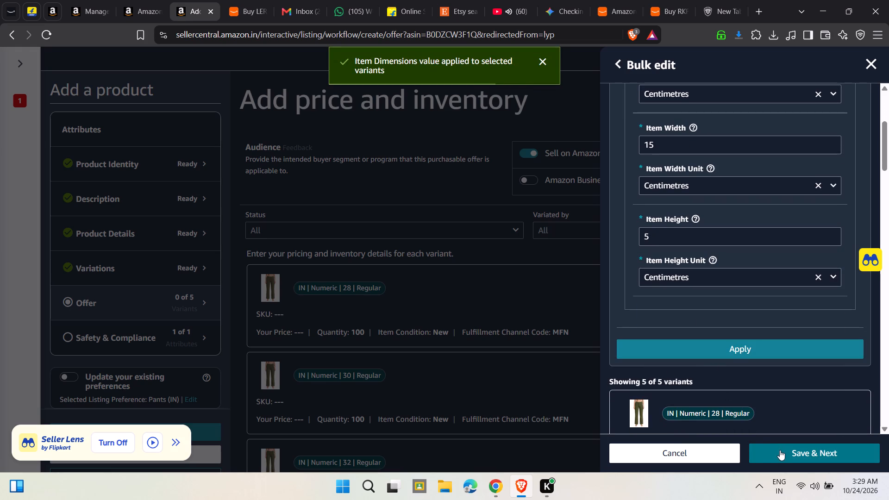
click(780, 450)
Set Item Package Length to 20 and Item Package Width to 8 in the bulk Item Package Dimensions values.
scroll(689, 215, up, 2)
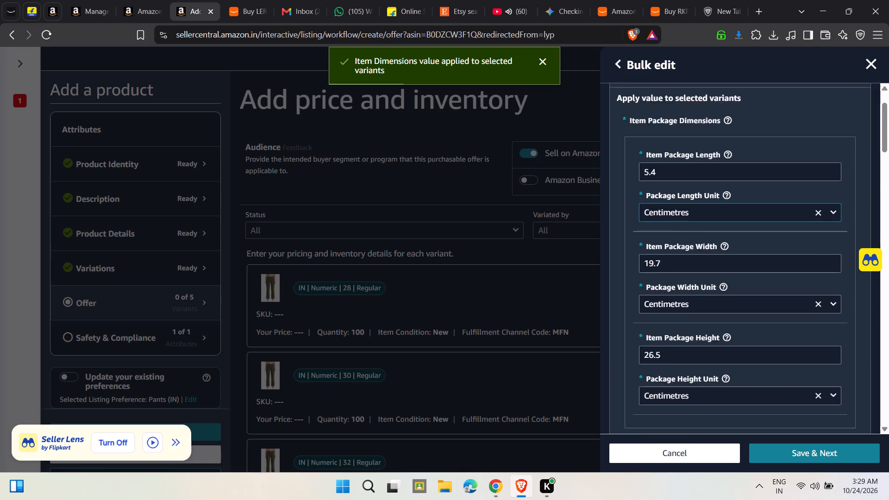
scroll(689, 215, up, 1)
triple_click(674, 205)
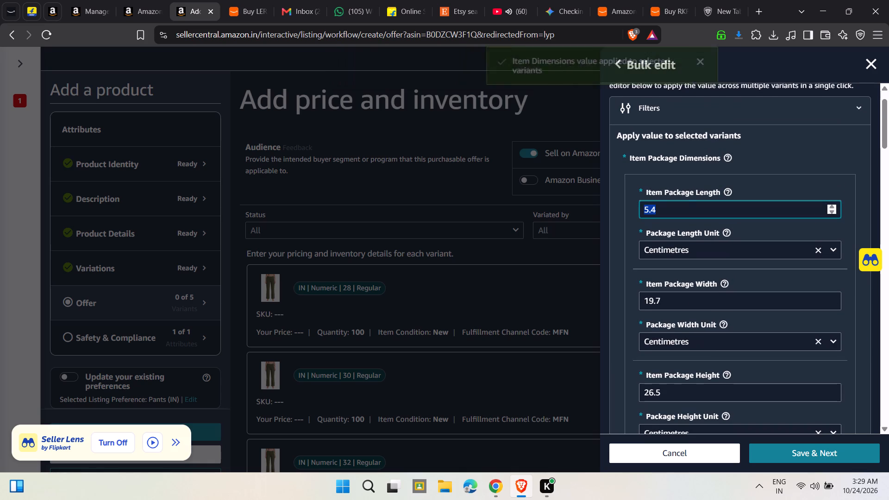
key(BackSpace)
text(20)
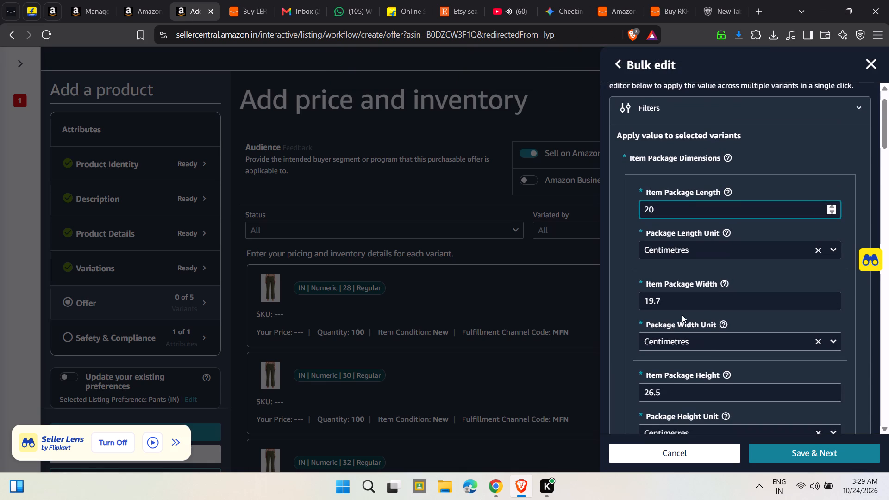
triple_click(681, 302)
key(BackSpace)
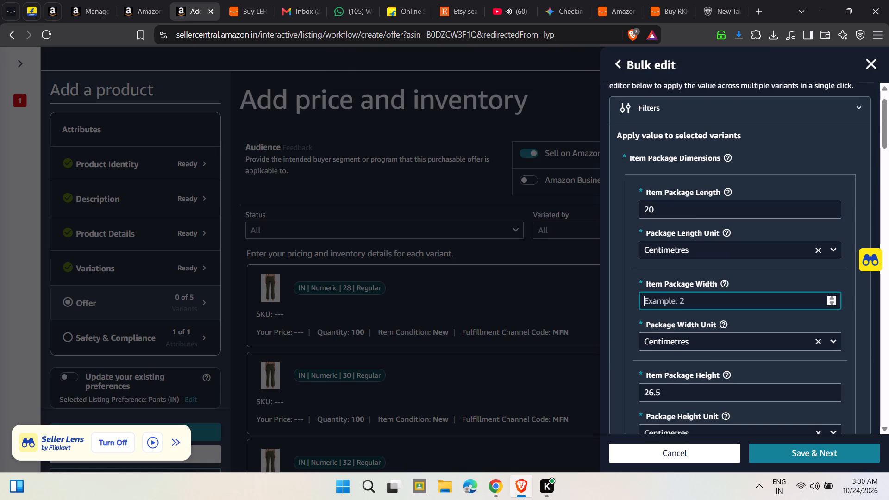
key(8)
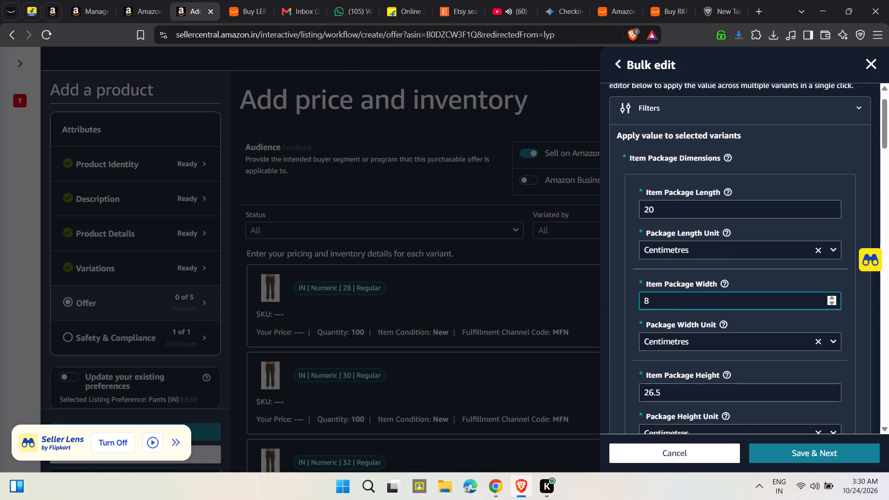
Set Item Package Height to 3, apply the Item Package Dimensions to the selected variants and save through to Package Weight.
click(670, 391)
key(BackSpace)
key(BackSpace)
key(BackSpace)
key(BackSpace)
key(BackSpace)
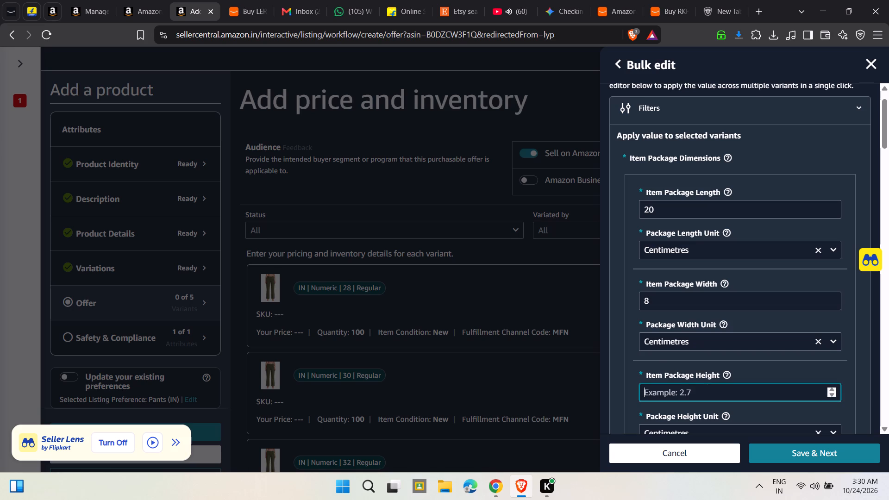
key(3)
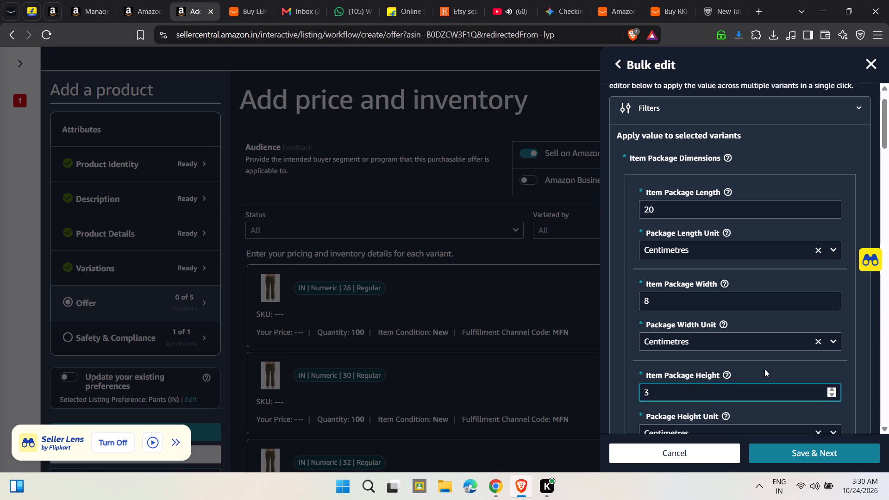
click(764, 369)
scroll(764, 369, down, 2)
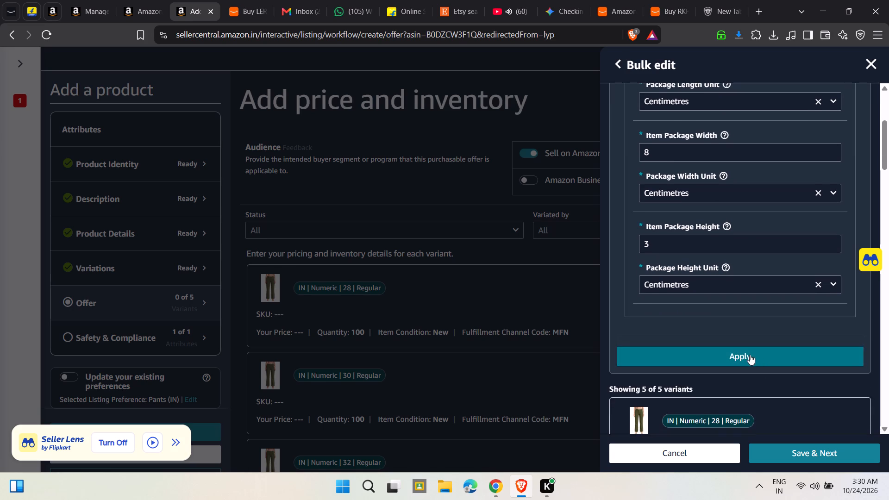
click(750, 355)
click(809, 455)
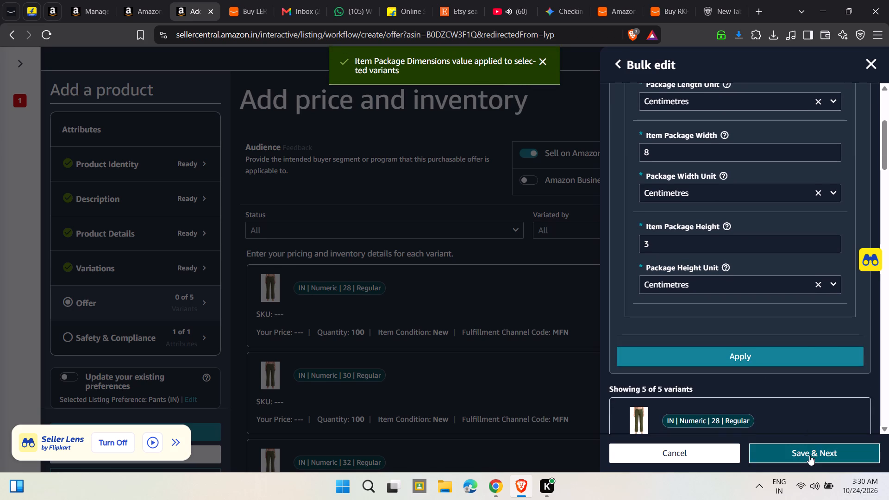
Set the size 28 variant's Package Weight to 220 Grams and save the bulk edit.
triple_click(683, 305)
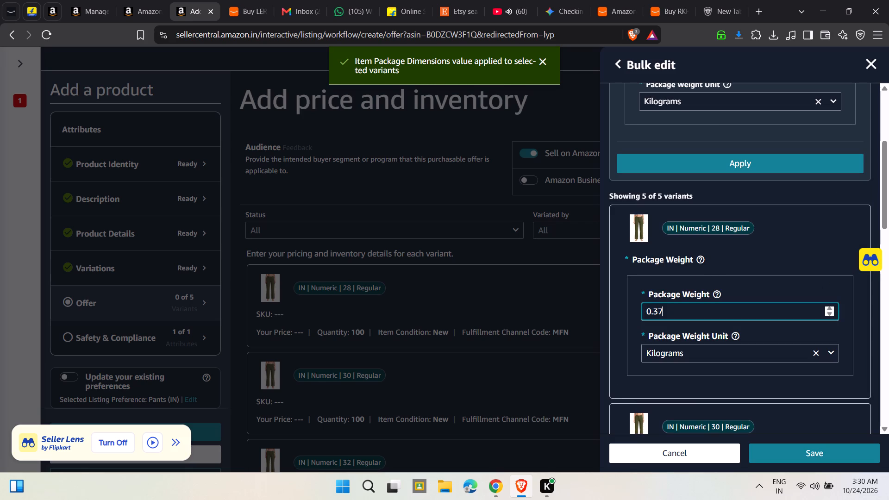
click(683, 305)
key(BackSpace)
text(220)
click(697, 354)
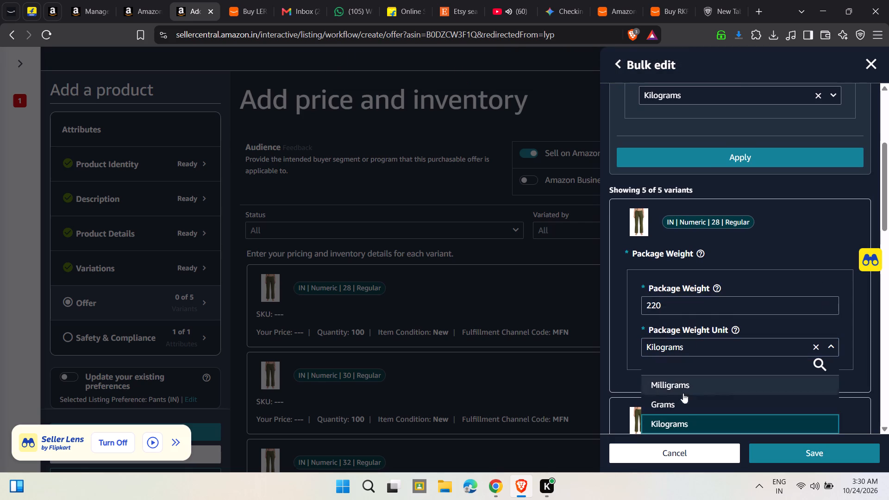
click(682, 407)
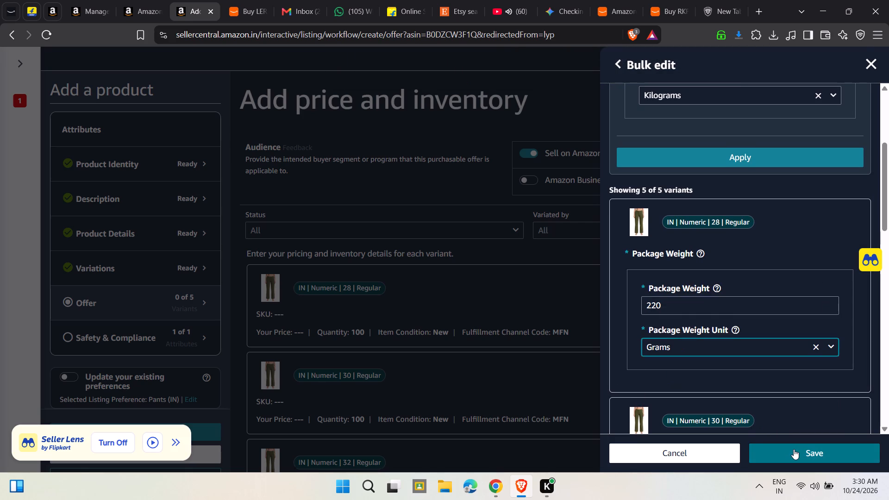
click(794, 449)
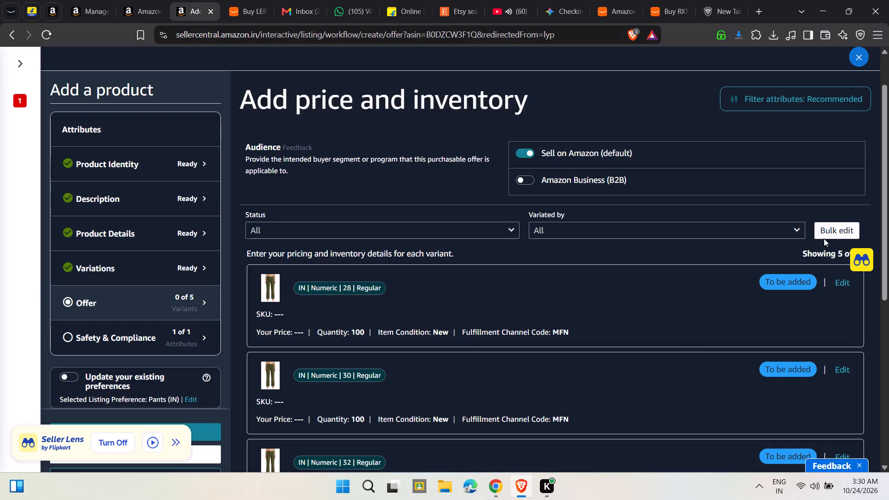
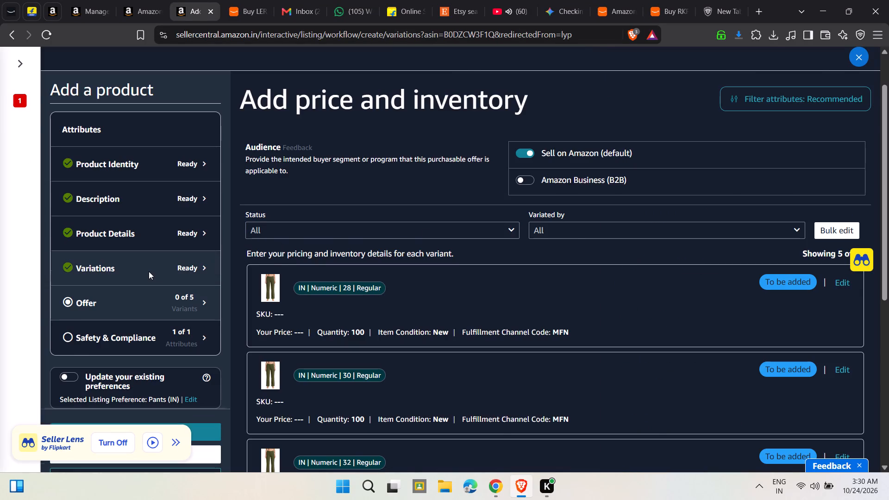
Add a Bottoms Size variation option in the IN system with class Numeric, value 26 and body type Regular.
scroll(512, 356, down, 2)
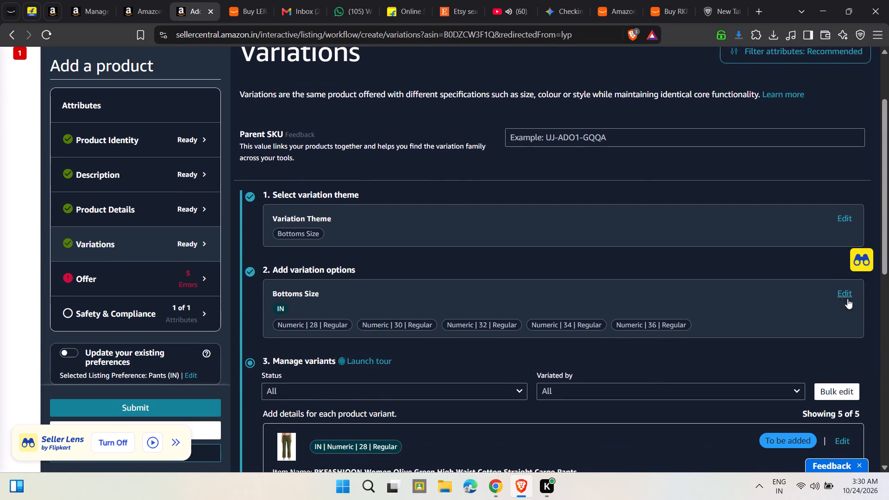
click(841, 291)
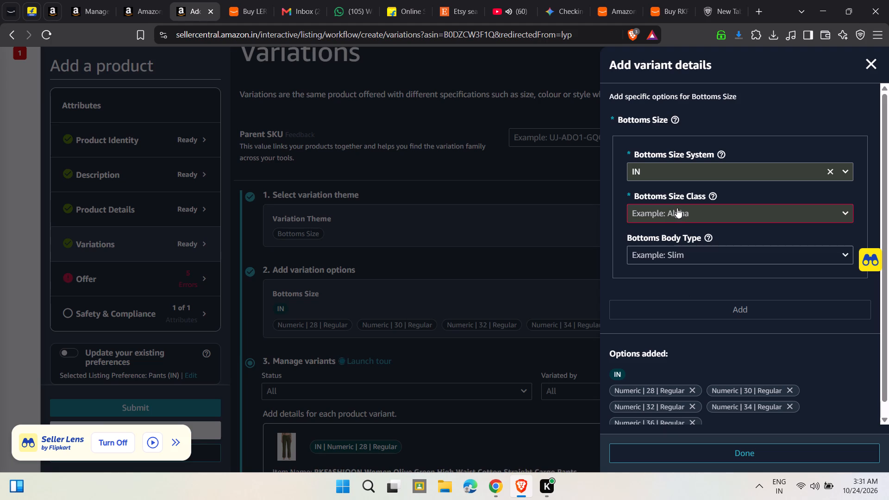
click(671, 211)
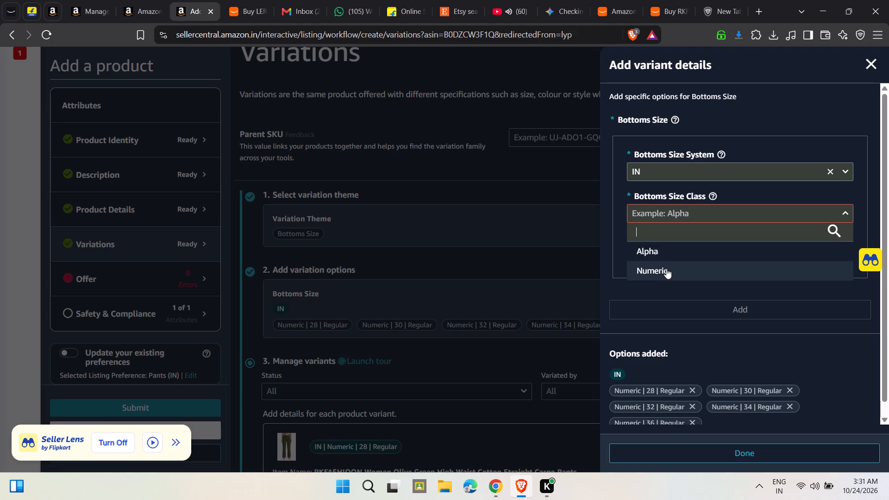
click(666, 271)
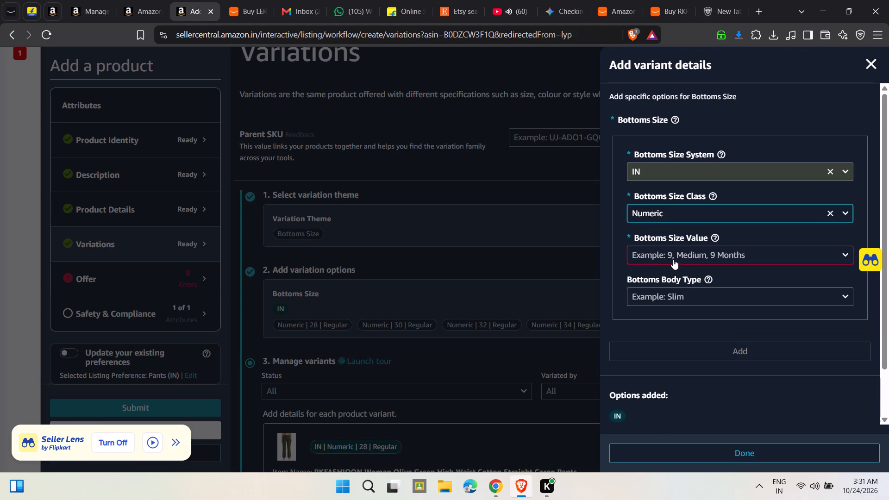
click(675, 256)
click(650, 336)
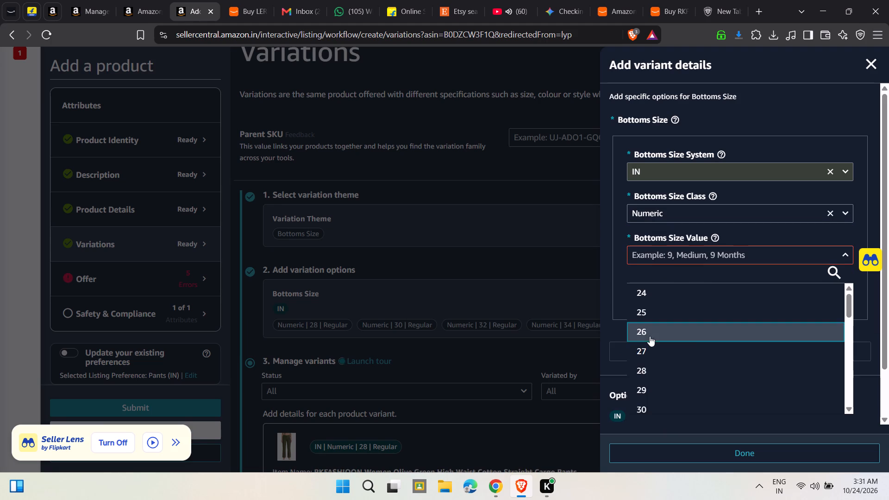
click(695, 290)
click(680, 339)
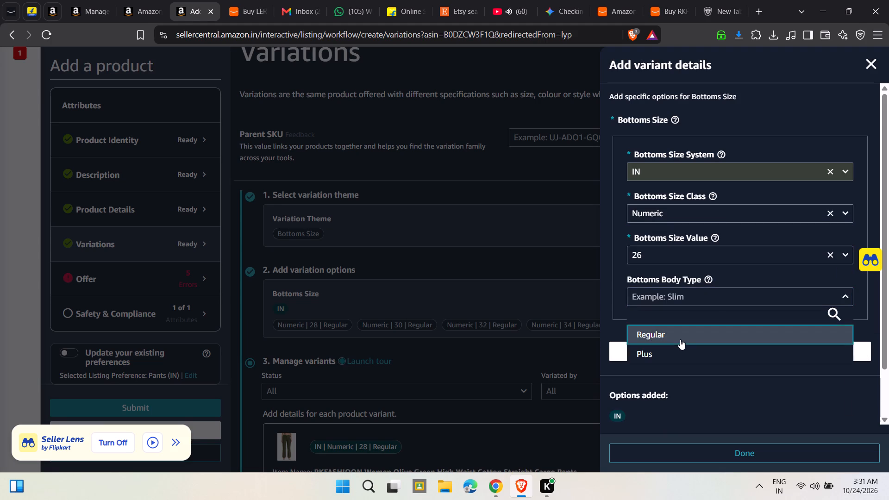
click(717, 357)
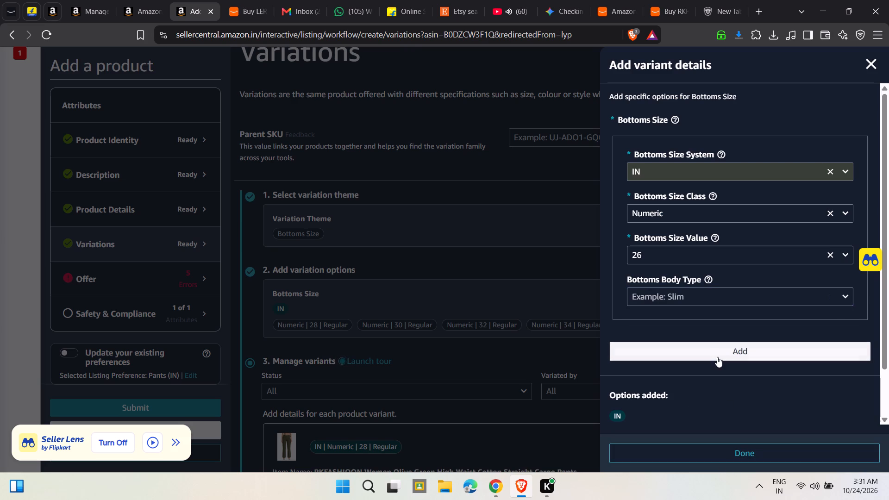
click(751, 449)
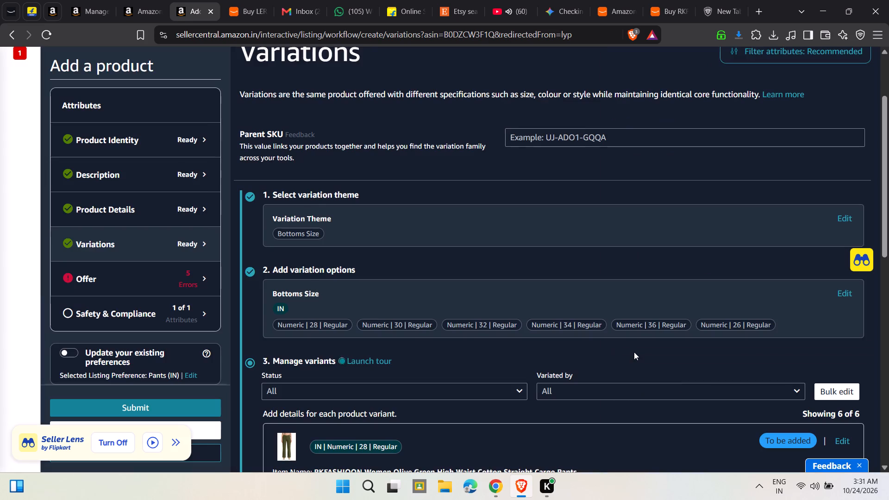
Bulk-apply the Item Name "RKFASHIOON Women Olive Green High Waist Cotton Straight Cargo Pants" to the selected variants and save through to Images.
scroll(492, 322, down, 2)
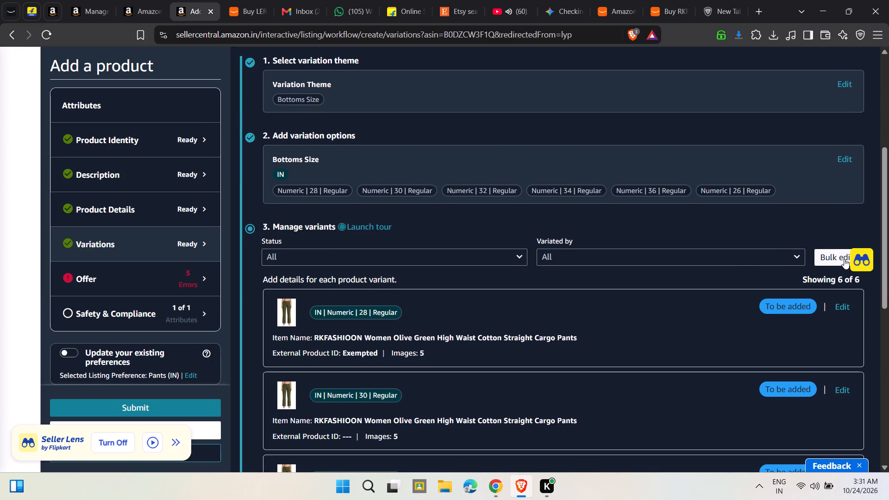
click(844, 259)
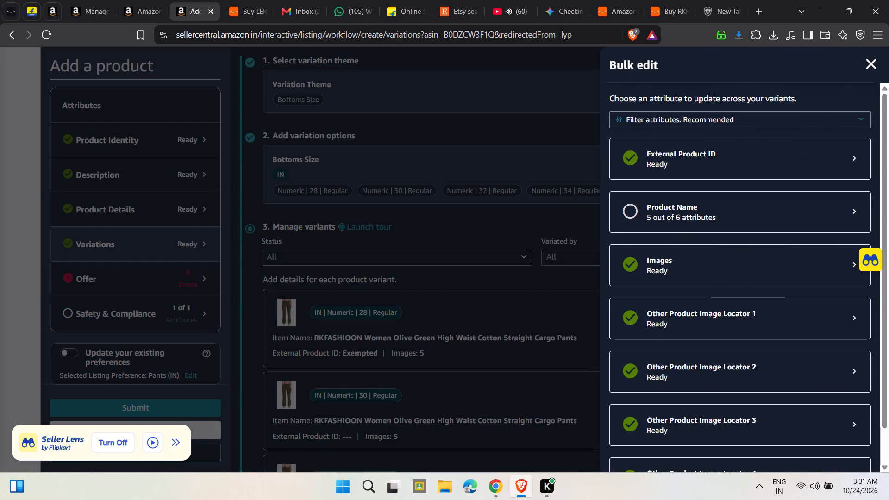
click(656, 214)
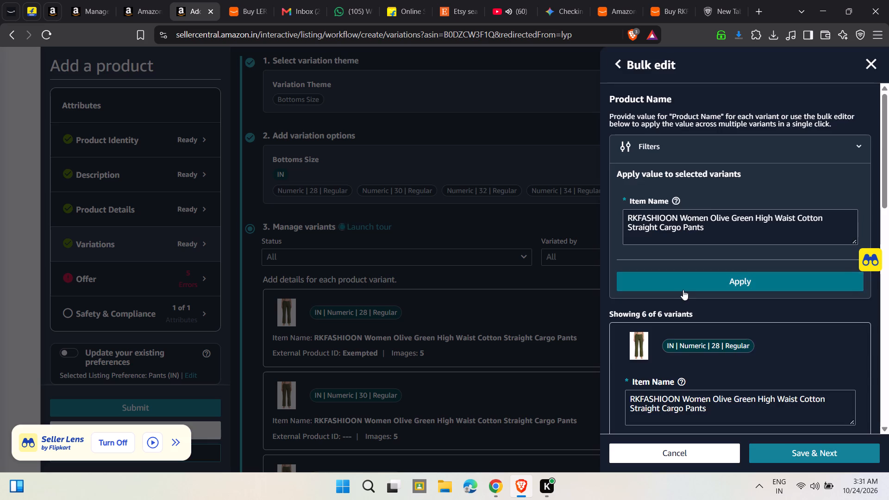
click(683, 290)
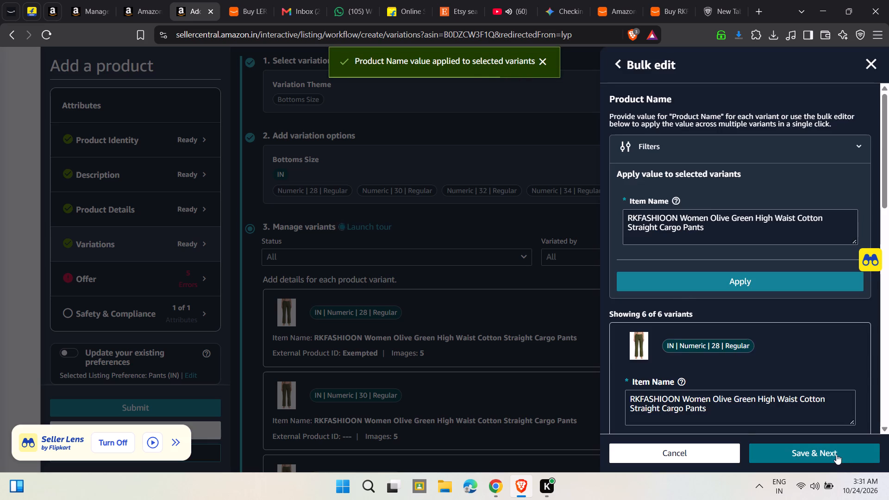
click(836, 454)
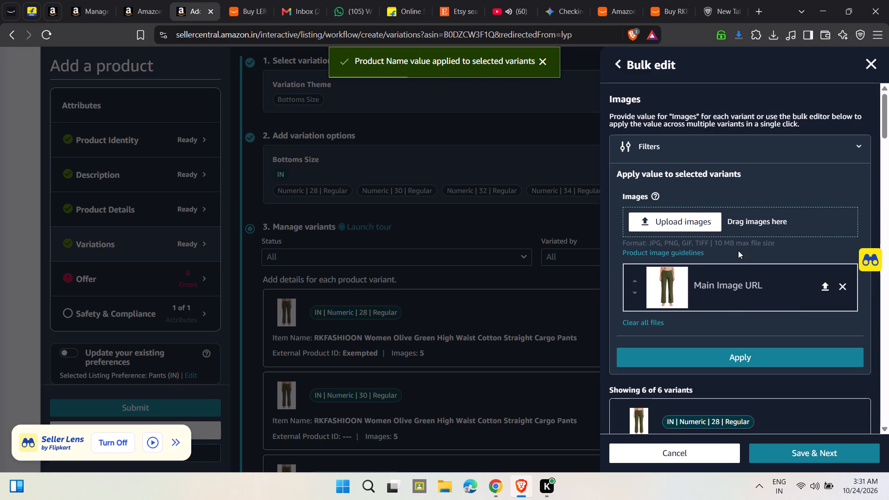
Upload cargo pants photos 611c38d0, 90c62c4a, e05755a6 and edc4258b, in that order, as Images 2 to 5 in the bulk Images value.
scroll(730, 311, down, 1)
click(666, 134)
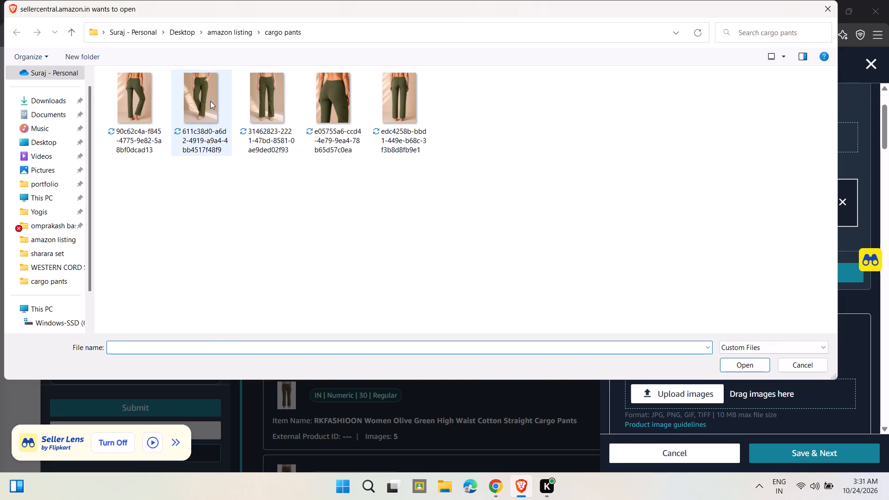
double_click(210, 101)
scroll(687, 204, up, 1)
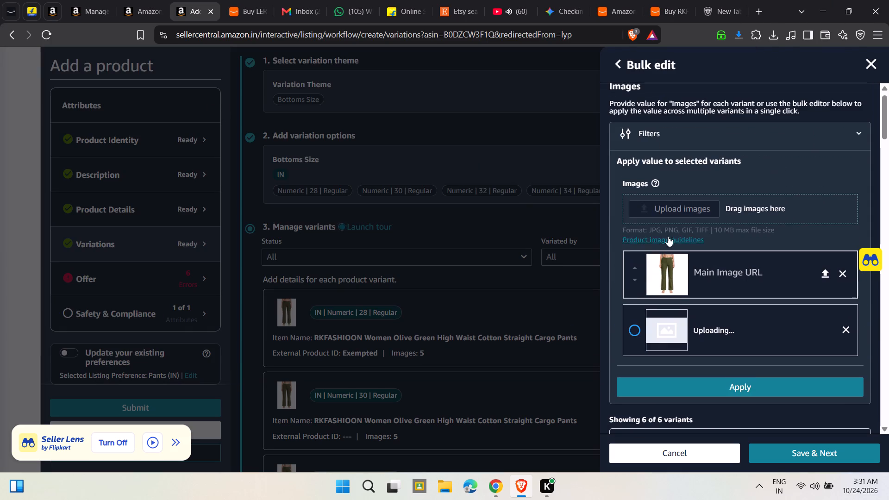
click(662, 209)
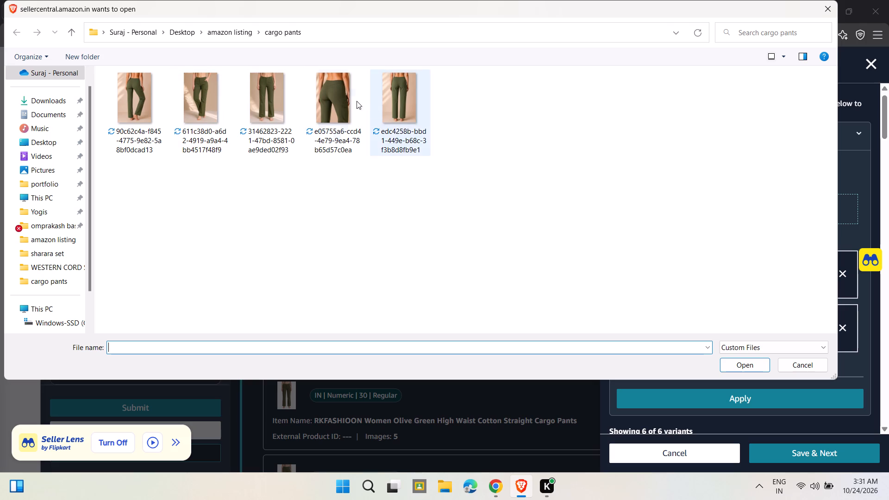
double_click(124, 117)
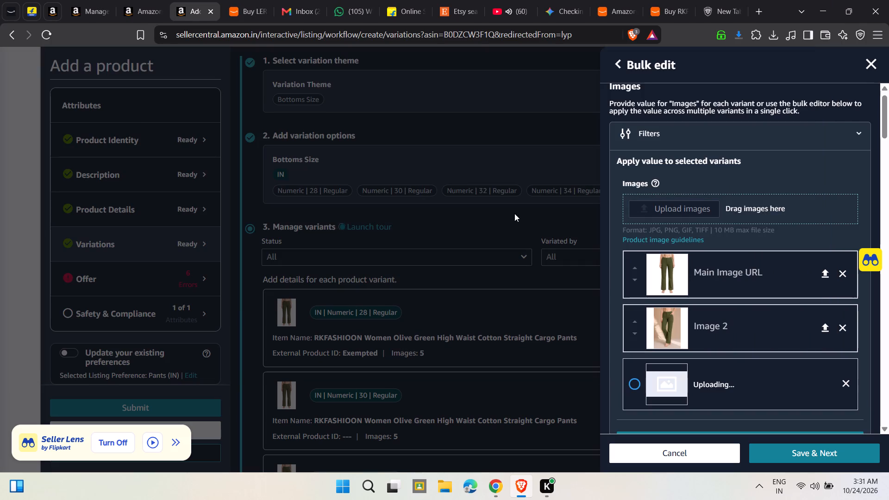
click(689, 213)
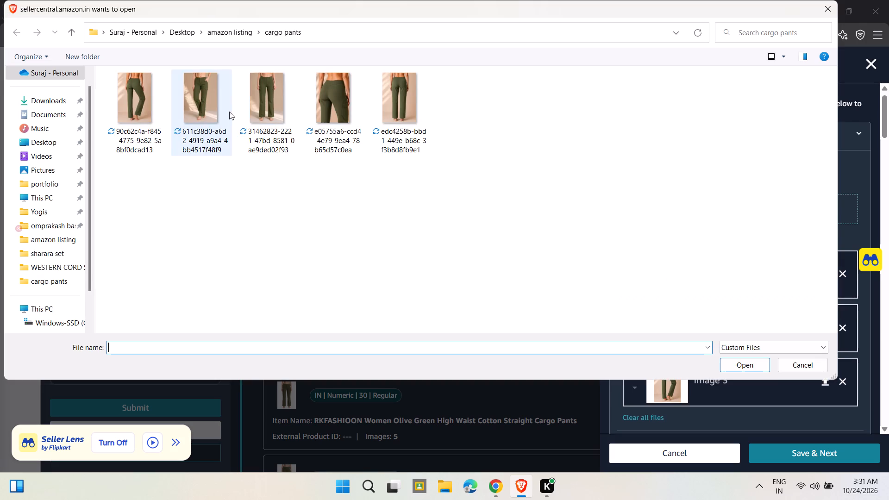
double_click(332, 107)
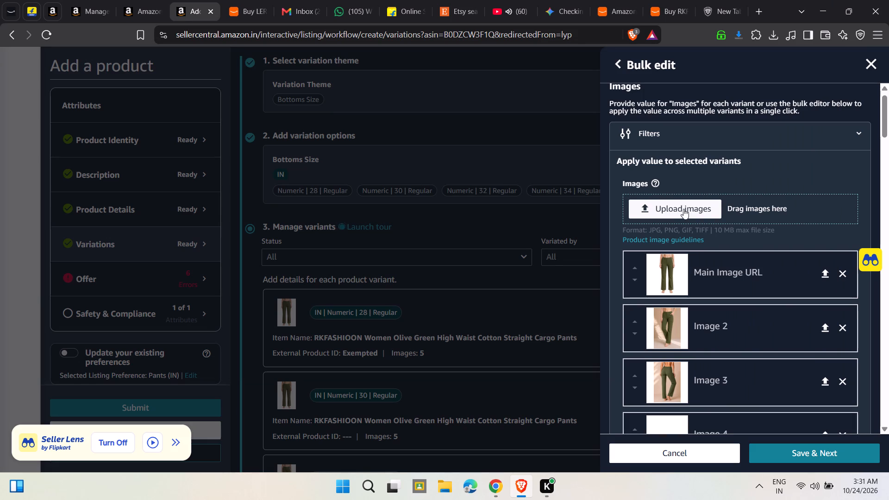
click(683, 209)
double_click(421, 94)
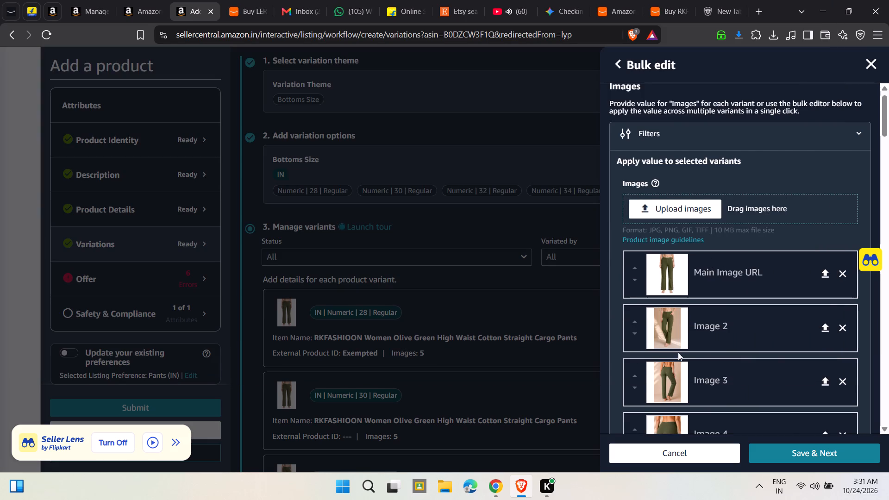
Apply the five images to the selected variants, save through to Other Product Image Locator 2 and close the bulk edit.
scroll(676, 349, down, 4)
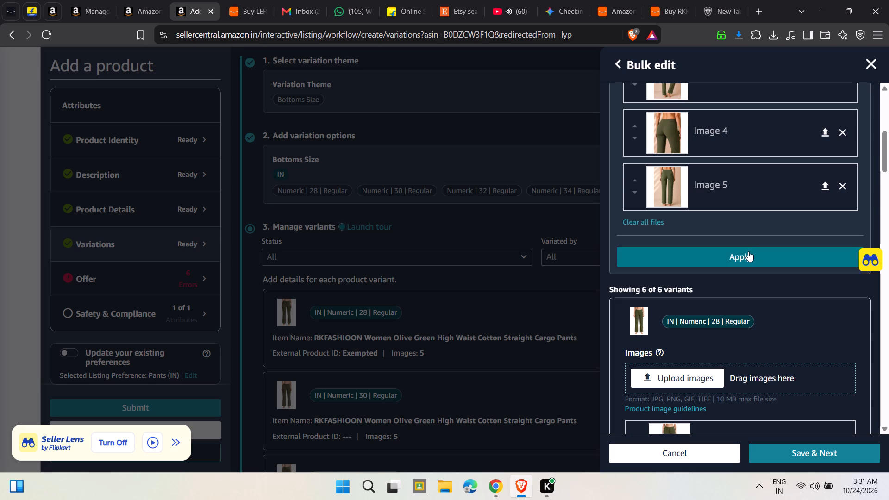
click(748, 251)
click(828, 452)
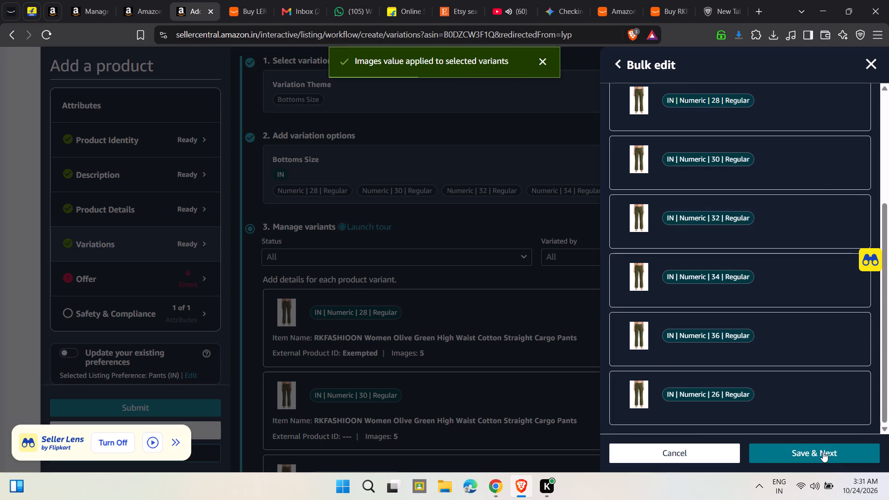
click(823, 452)
scroll(791, 315, up, 2)
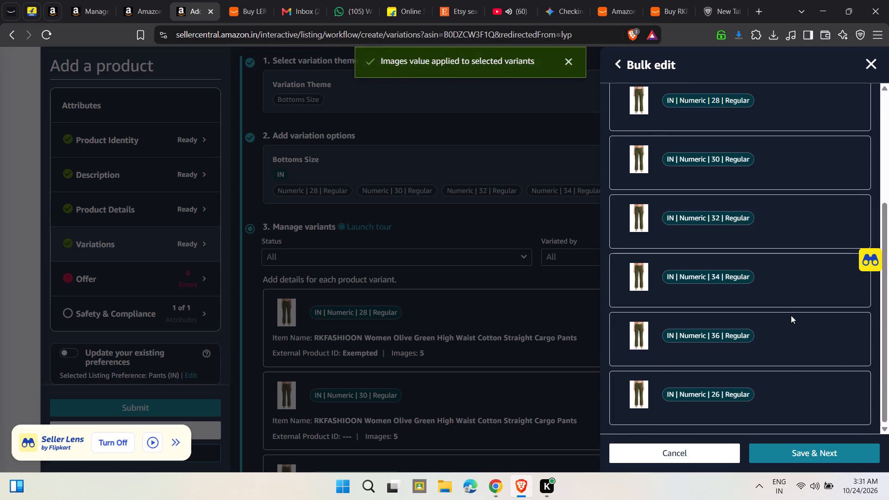
scroll(791, 315, up, 2)
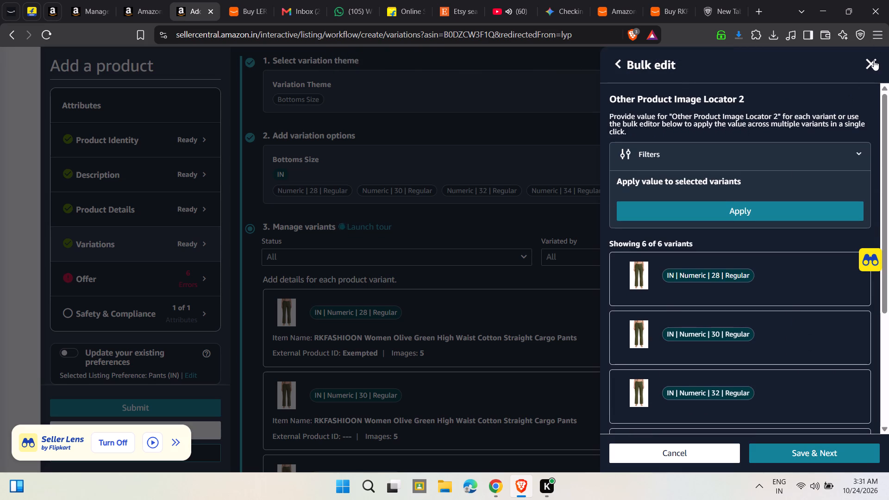
click(874, 60)
scroll(549, 359, down, 2)
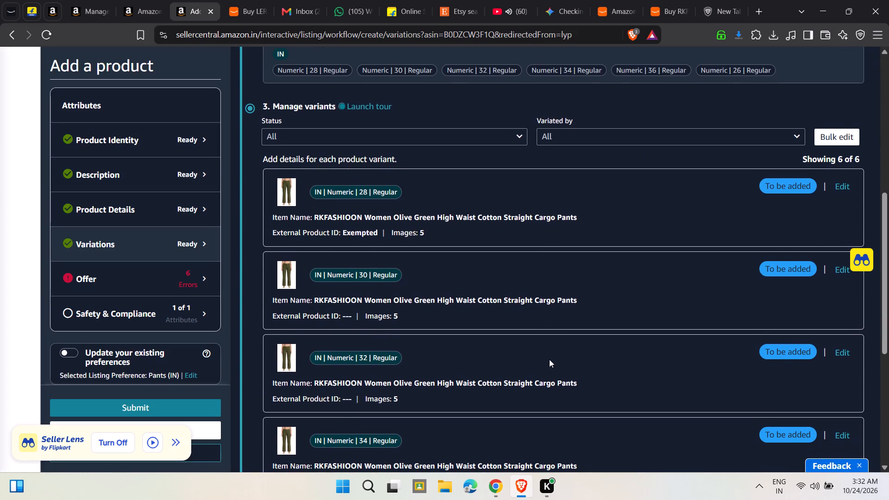
In the Offer section, bulk-apply Fulfillment Availability with Quantity 100 and Handling Time 1 to the selected variants, and save to Purchasable Offer.
click(141, 278)
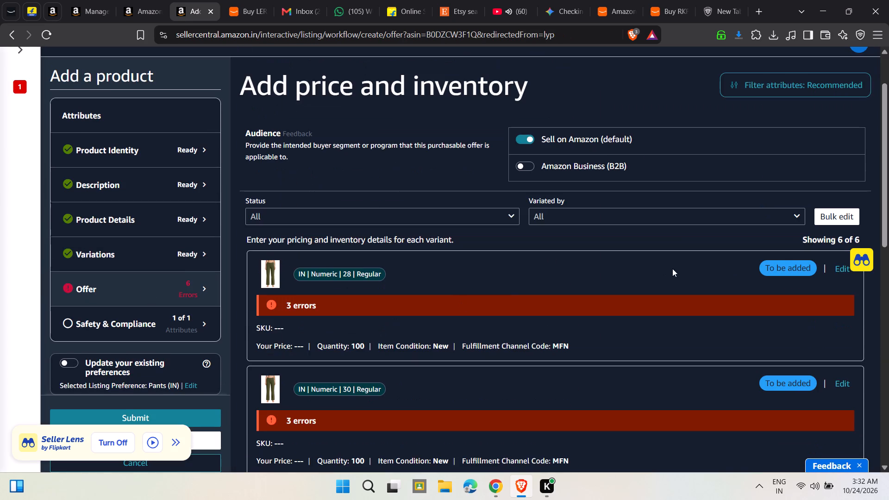
click(829, 213)
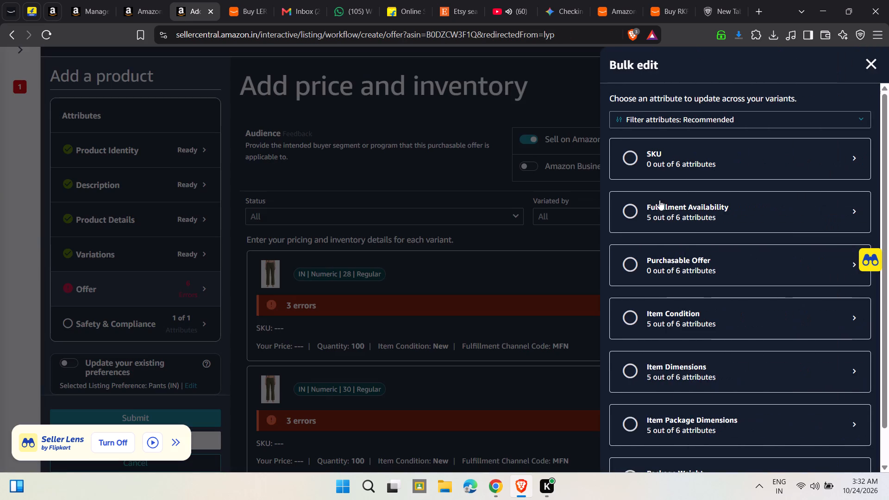
click(676, 212)
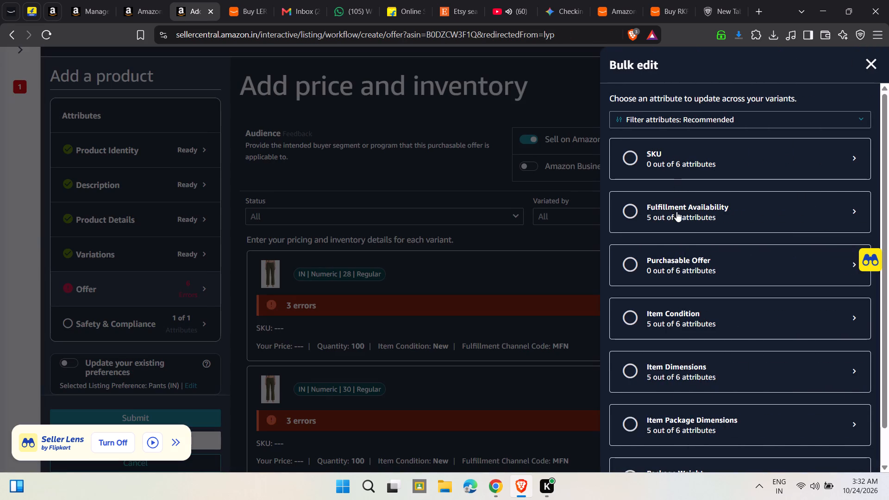
scroll(655, 312, down, 1)
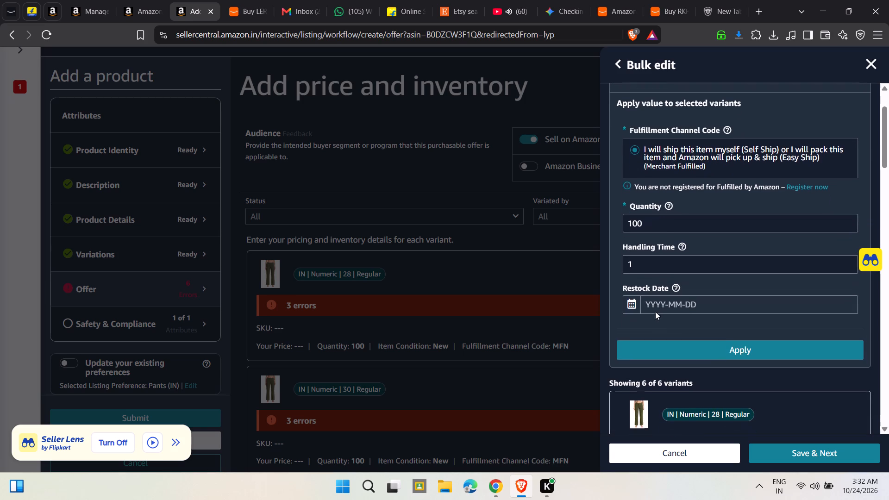
click(707, 346)
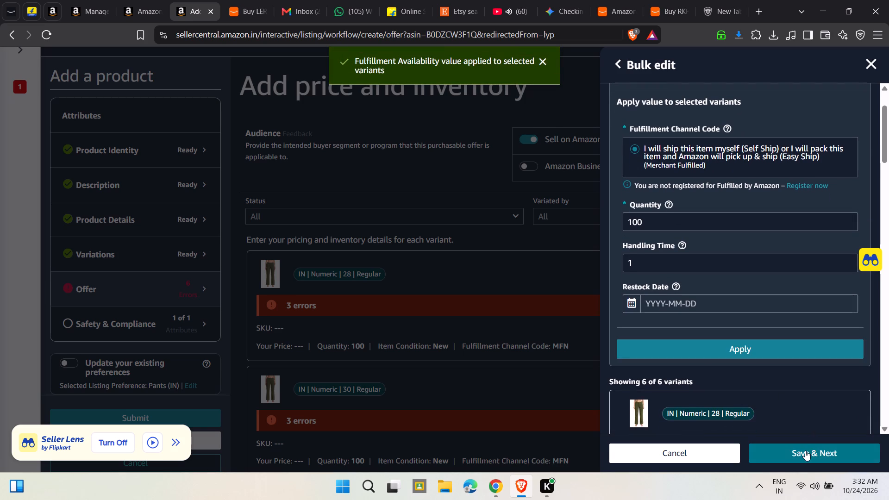
click(805, 450)
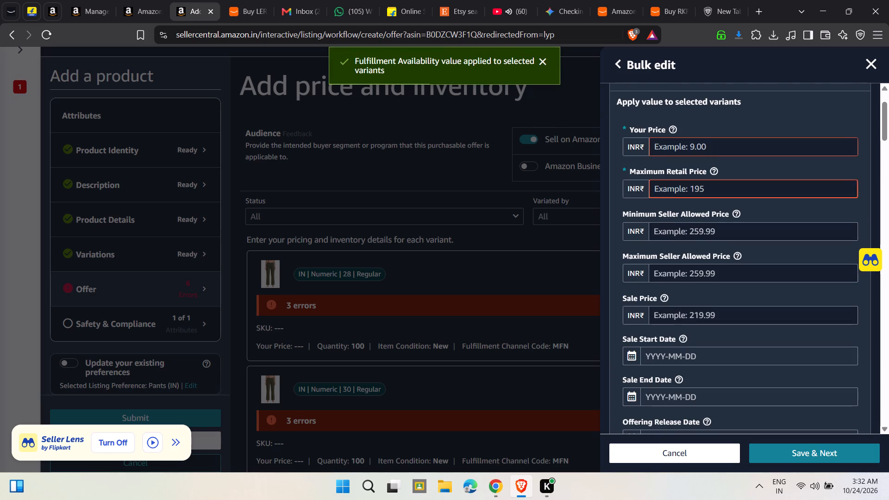
Pass Purchasable Offer without entering prices, apply Item Condition New to the selected variants and save through to Item Dimensions.
scroll(682, 171, up, 1)
scroll(682, 171, down, 2)
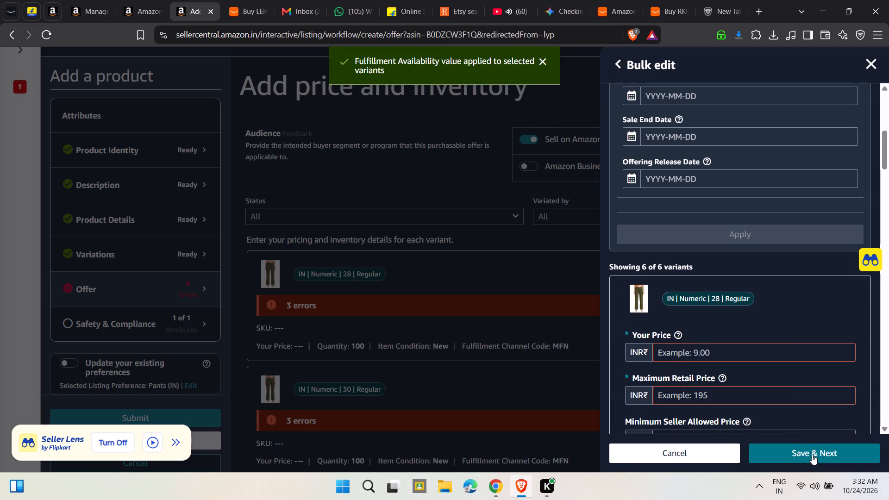
click(812, 455)
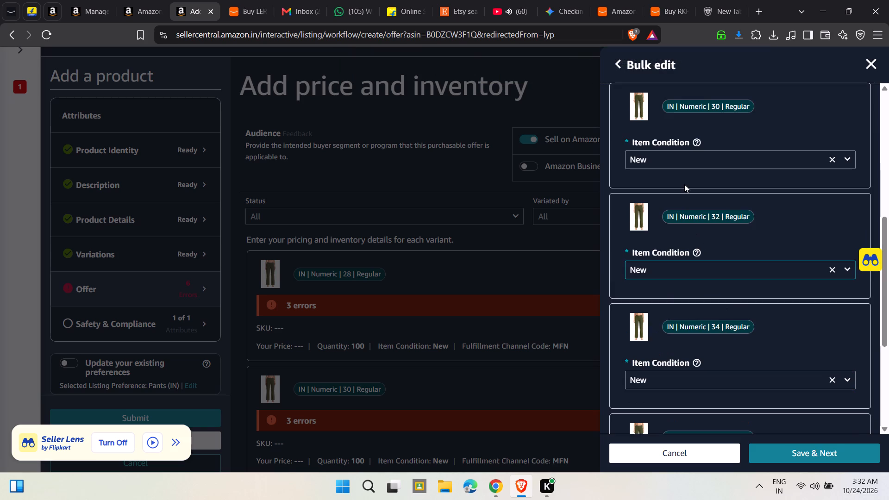
scroll(755, 313, up, 3)
click(724, 197)
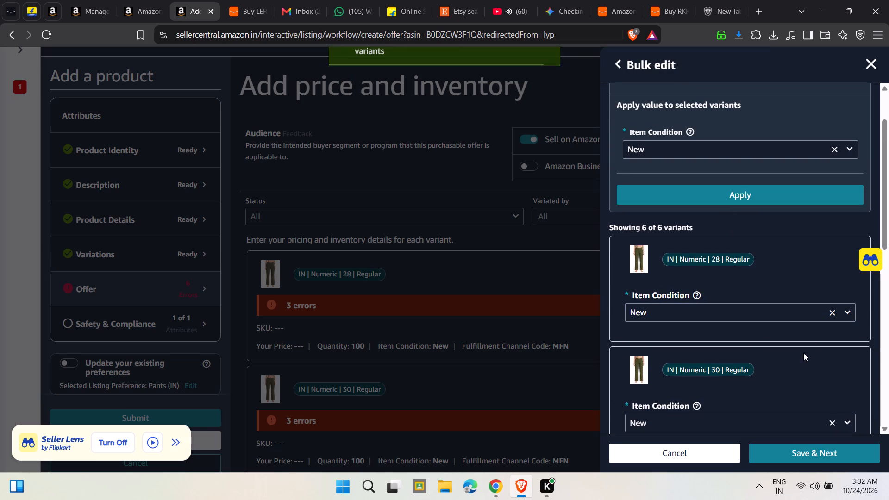
click(842, 446)
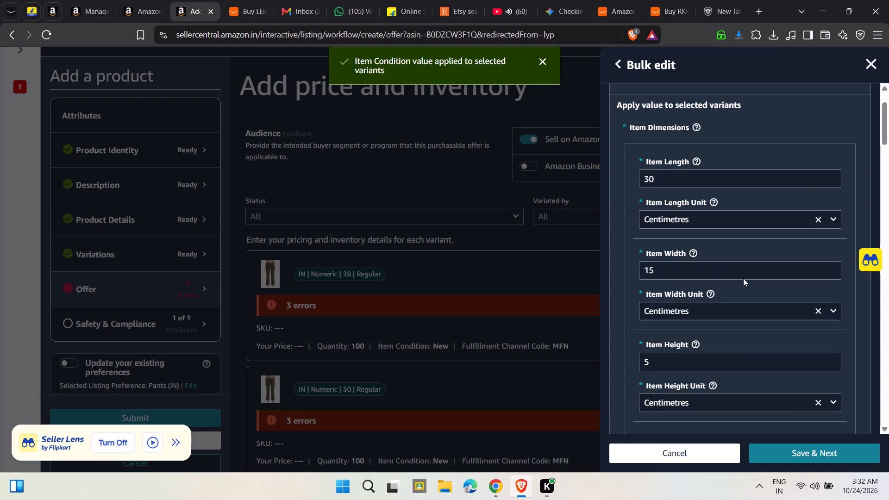
Apply Item Dimensions of length 30, width 15 and height 5 centimetres to the selected variants and save through to Item Package Dimensions.
scroll(724, 242, up, 3)
scroll(724, 242, down, 4)
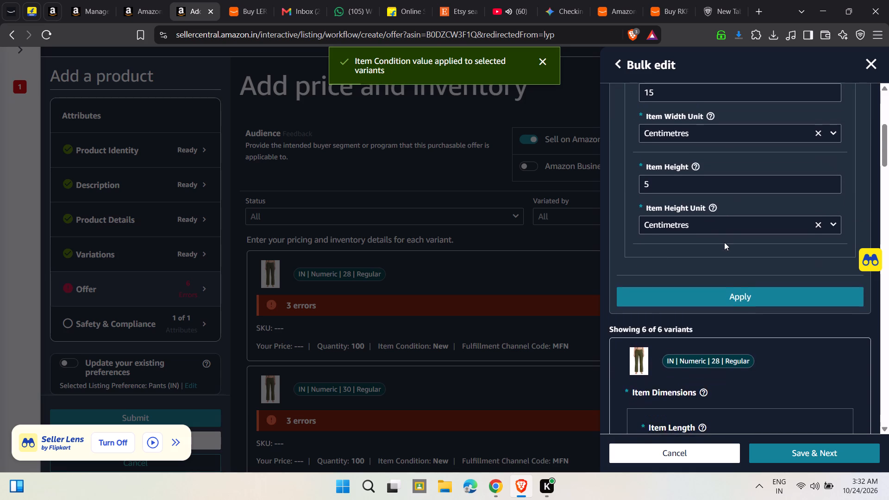
click(743, 287)
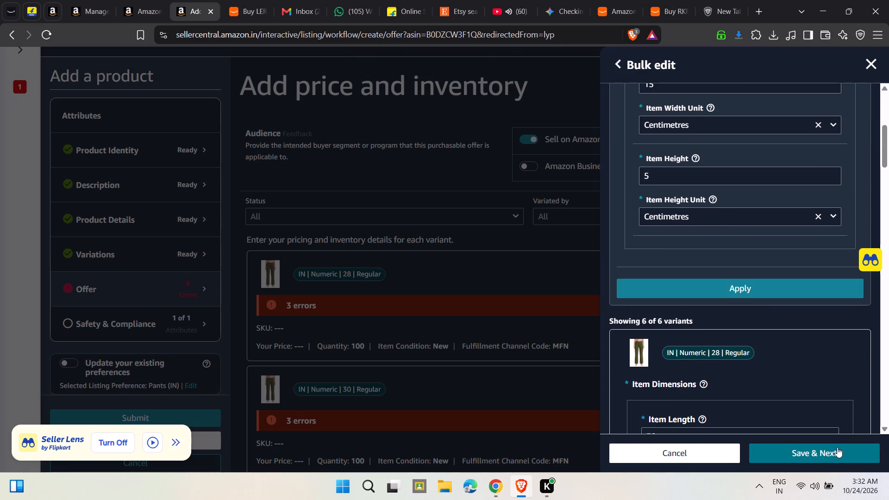
click(837, 447)
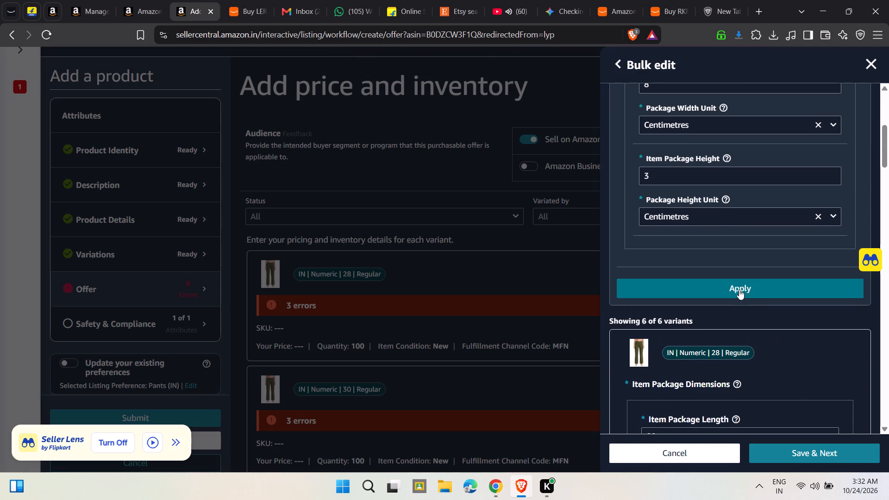
Apply the filled-in Item Package Dimensions, with width 8 and height 3 centimetres, to the selected variants and save through to Package Weight.
click(739, 289)
click(811, 452)
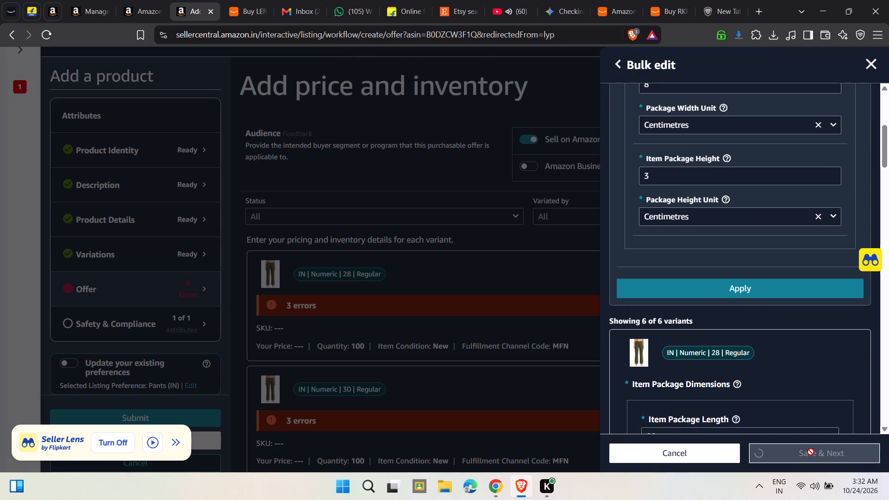
Apply a Package Weight of 220 Grams to the selected variants and save it, returning to the bulk edit attribute list.
scroll(760, 365, down, 2)
scroll(751, 349, up, 5)
click(726, 285)
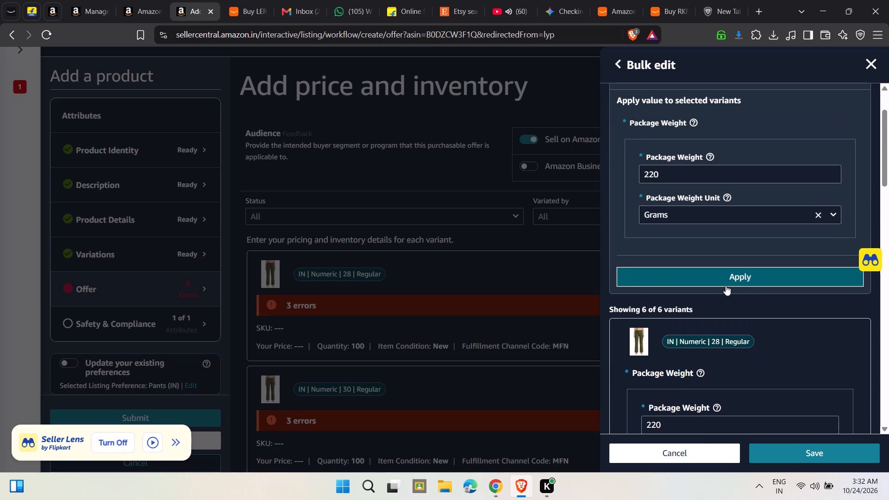
click(822, 454)
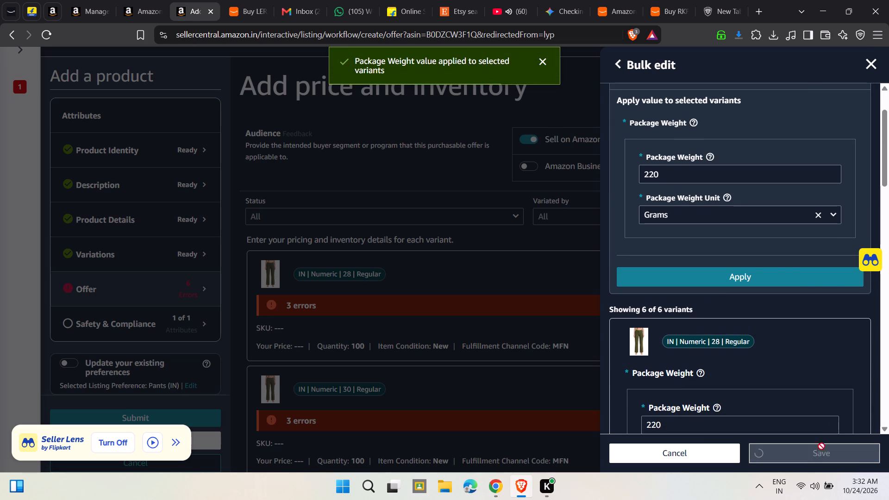
click(837, 217)
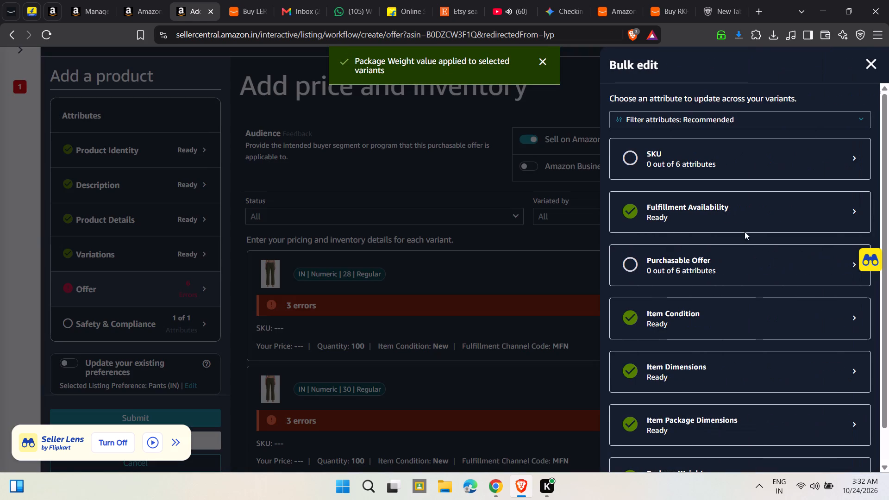
Open Purchasable Offer for bulk editing and start on the Your Price value for the selected variants.
click(679, 266)
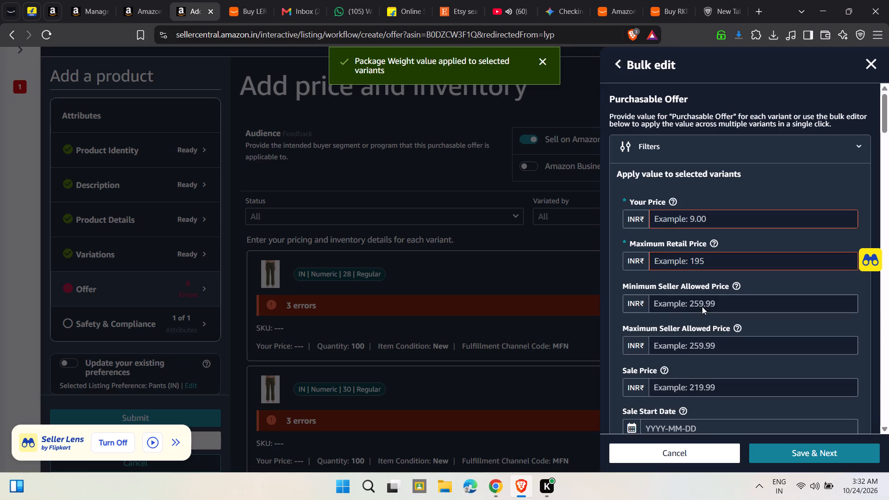
click(680, 262)
click(677, 223)
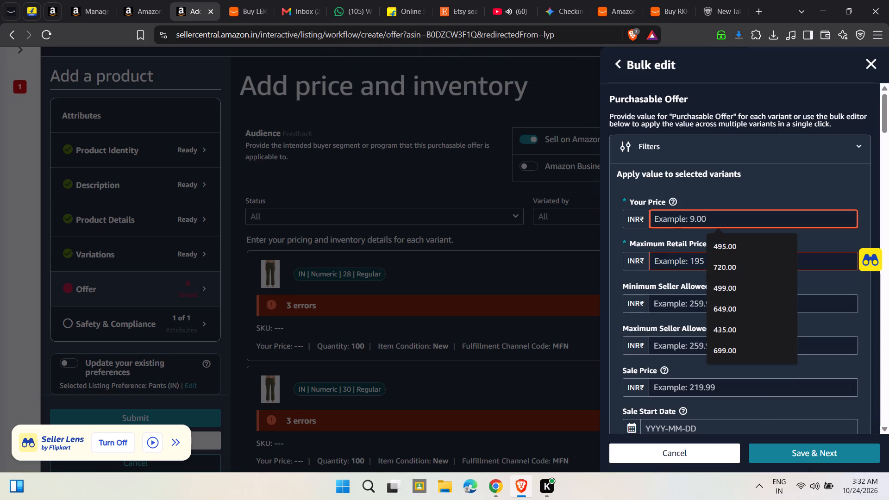
Set Your Price to INR 639 for the selected variants and start on the Maximum Retail Price value.
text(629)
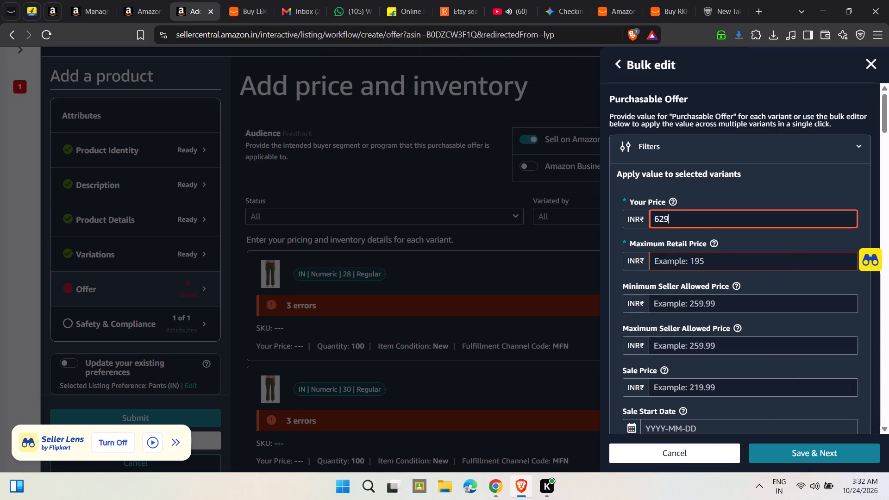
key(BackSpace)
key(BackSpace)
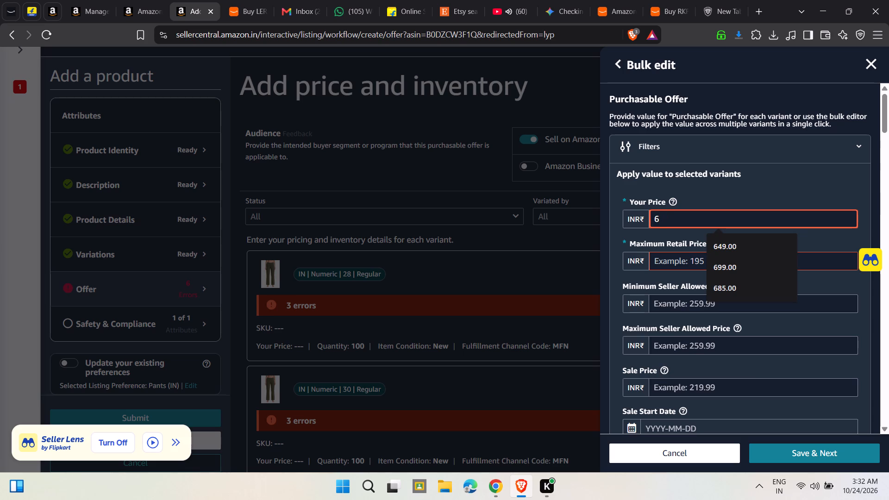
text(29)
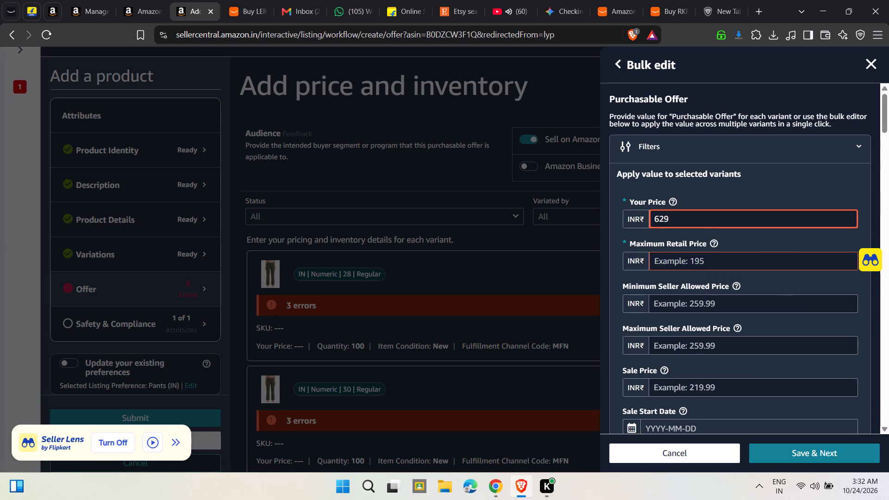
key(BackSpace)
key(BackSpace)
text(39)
click(680, 257)
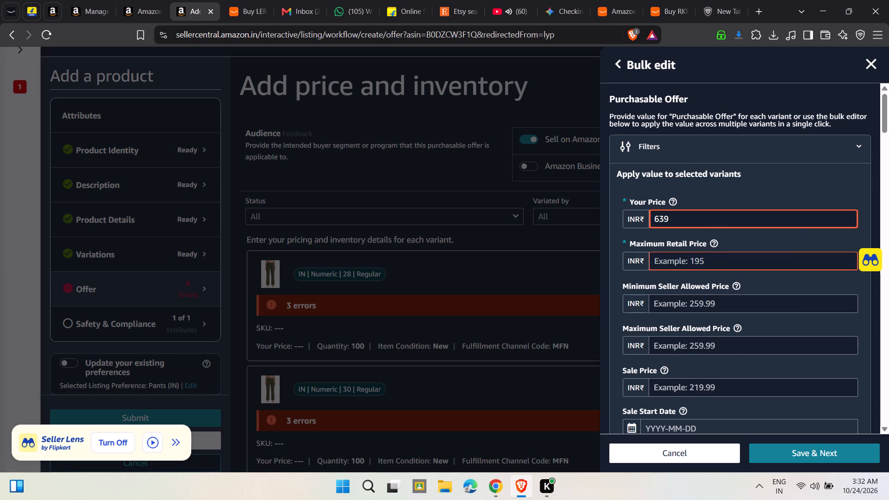
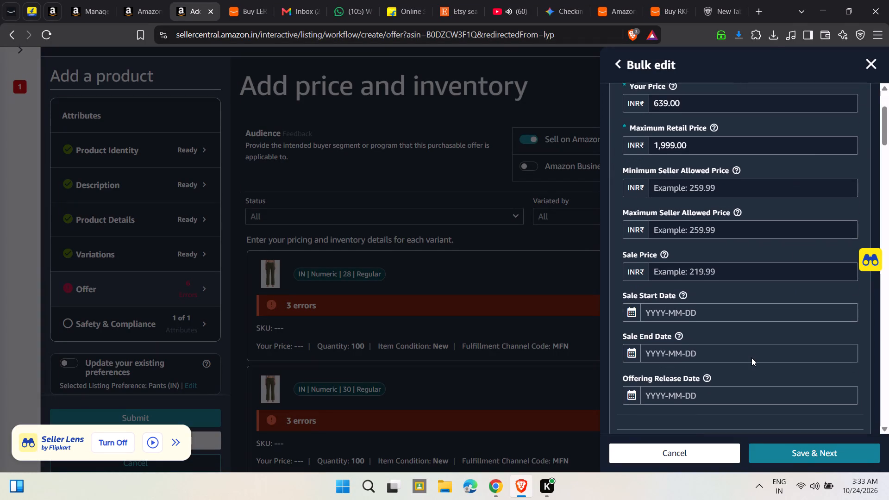
Apply the Purchasable Offer values, with Your Price 639.00 and Maximum Retail Price 1,999.00 INR, to the selected variants.
scroll(751, 358, down, 2)
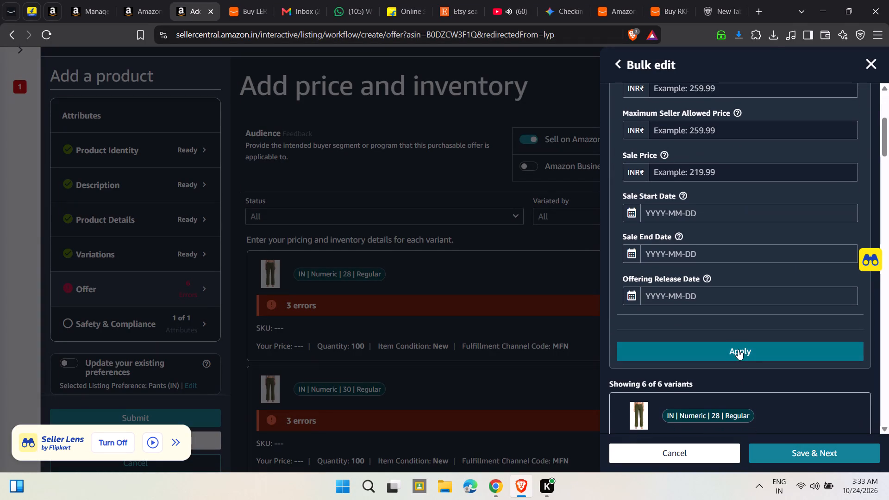
click(738, 350)
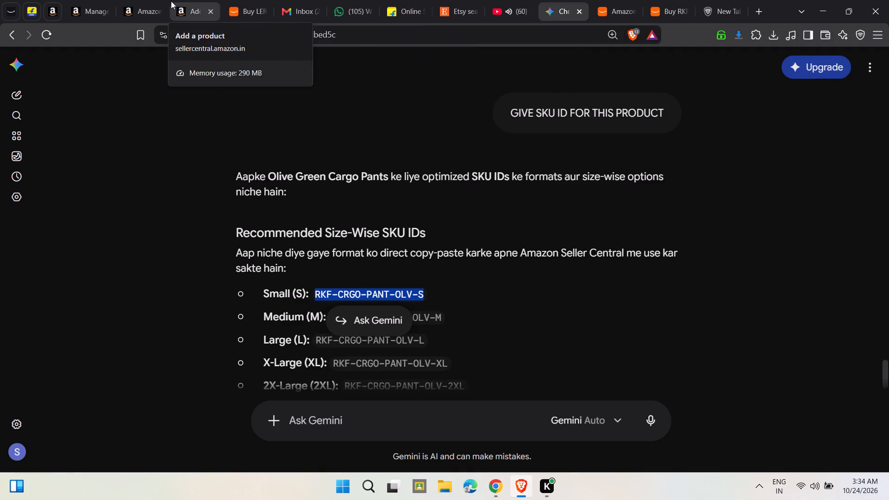
click(199, 8)
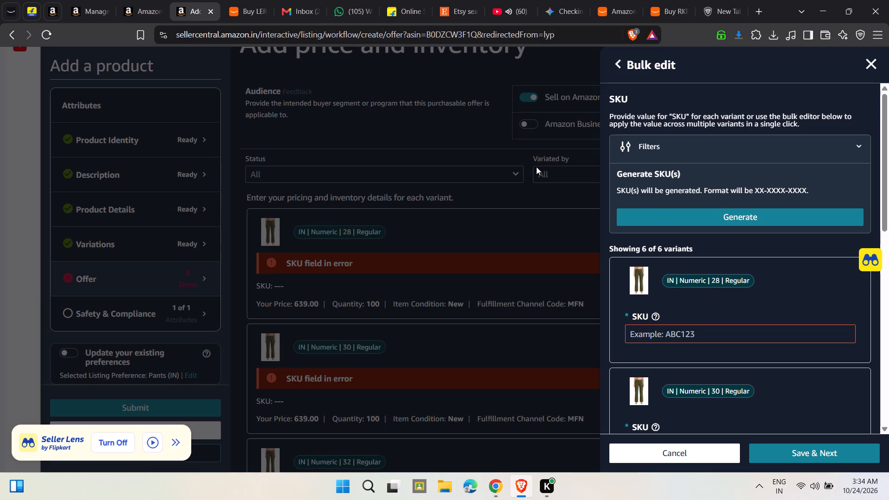
click(688, 337)
key(ctrl+v)
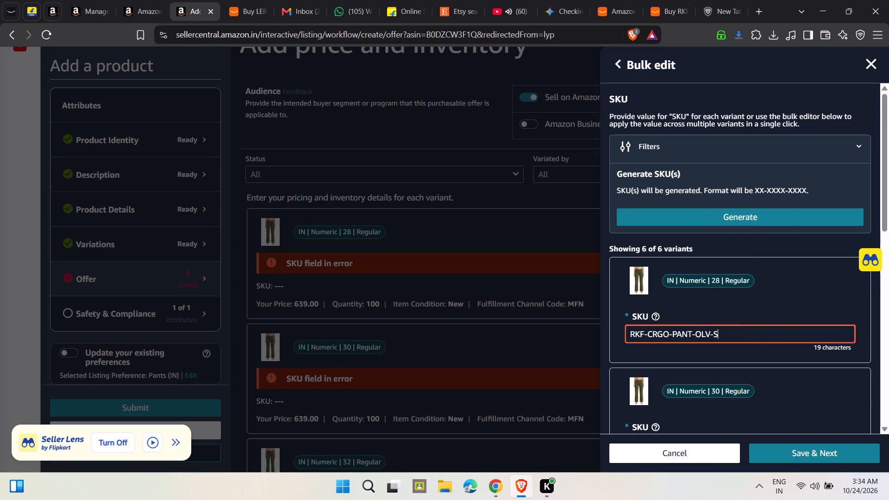
key(Delete)
key(BackSpace)
text(GRN)
key(space)
key(BackSpace)
key(minus)
text(28)
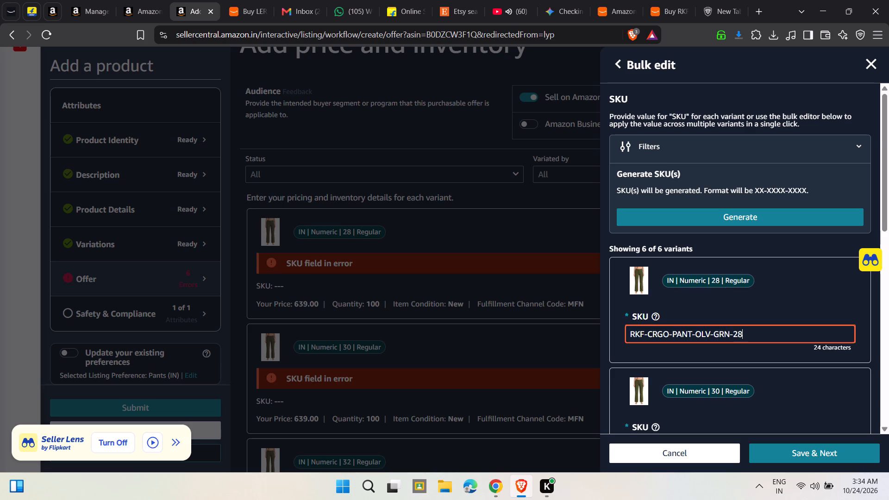
Copy the size 28 SKU to the size 30 variant and change it to RKF-CRGO-PANT-OLV-GRN-30.
key(ctrl+a)
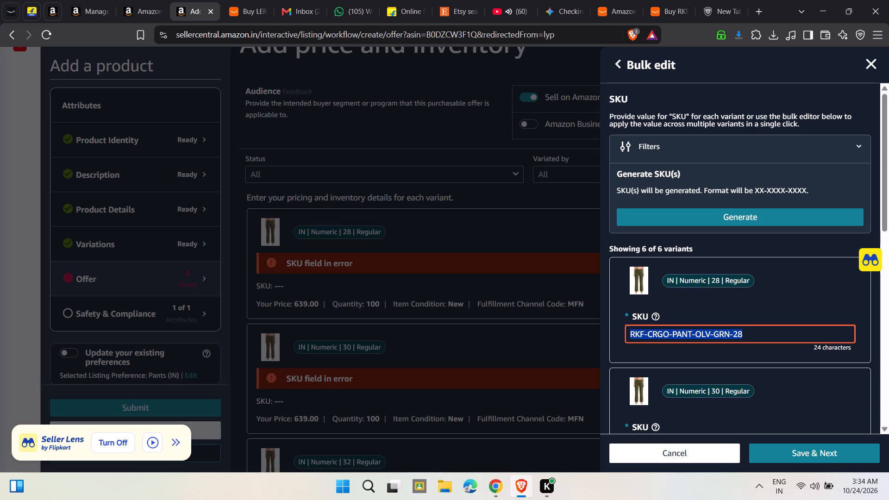
key(ctrl+c)
scroll(704, 380, down, 3)
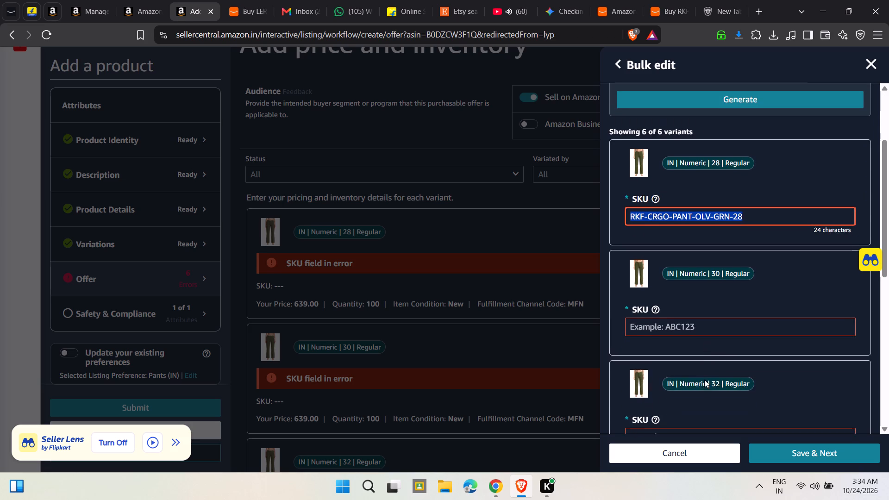
click(703, 332)
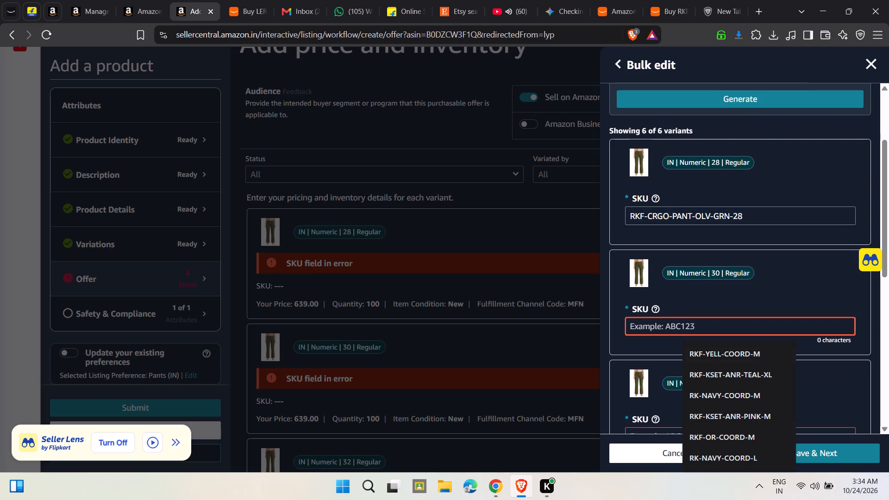
key(ctrl+v)
key(BackSpace)
key(BackSpace)
text(30)
Set the size 32 variant's SKU to RKF-CRGO-PANT-OLV-GRN-32, reusing the copied SKU.
scroll(703, 332, down, 1)
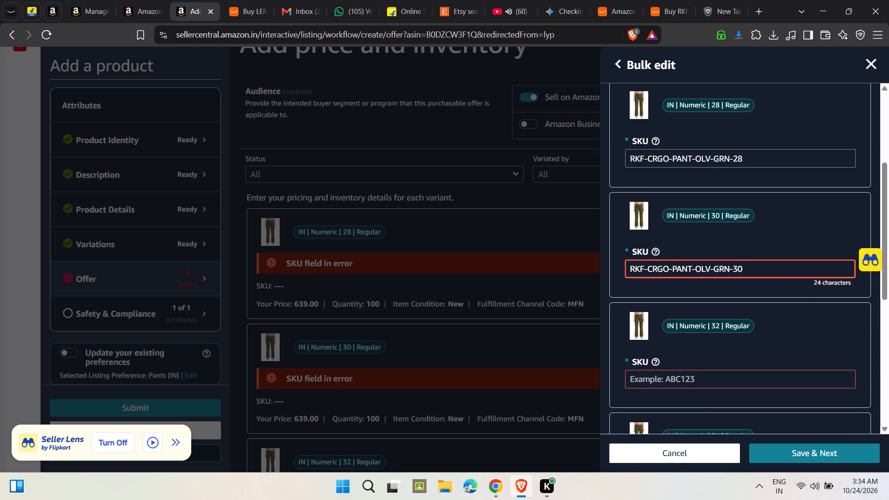
click(695, 381)
key(ctrl+v)
key(BackSpace)
key(BackSpace)
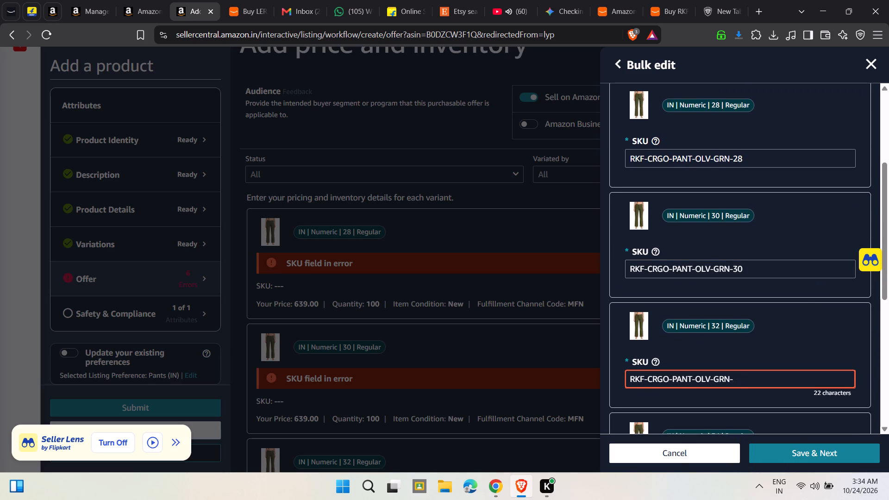
text(32)
Set the size 34 variant's SKU to RKF-CRGO-PANT-OLV-GRN-34, reusing the copied SKU.
scroll(695, 381, down, 1)
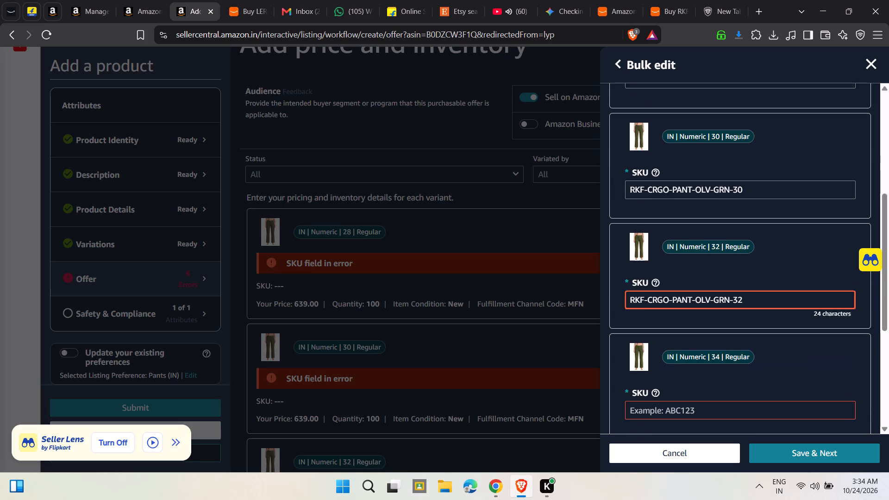
scroll(695, 381, down, 1)
click(695, 394)
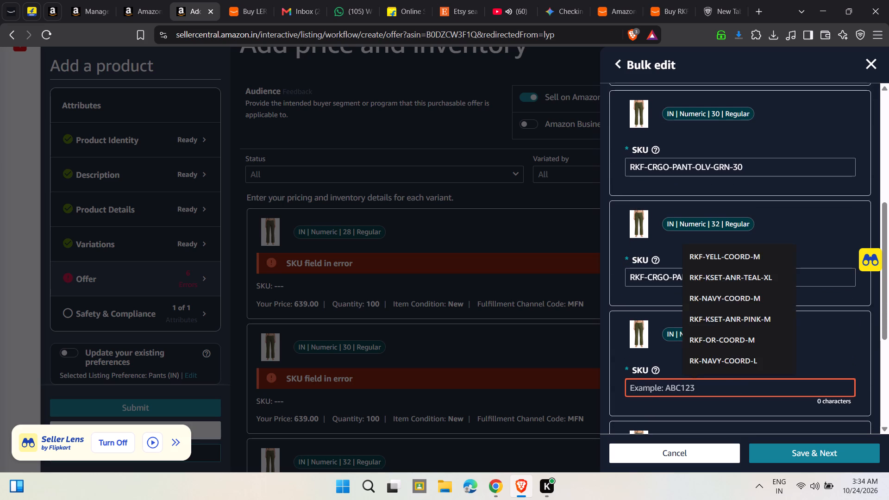
key(ctrl+v)
key(BackSpace)
key(BackSpace)
text(34)
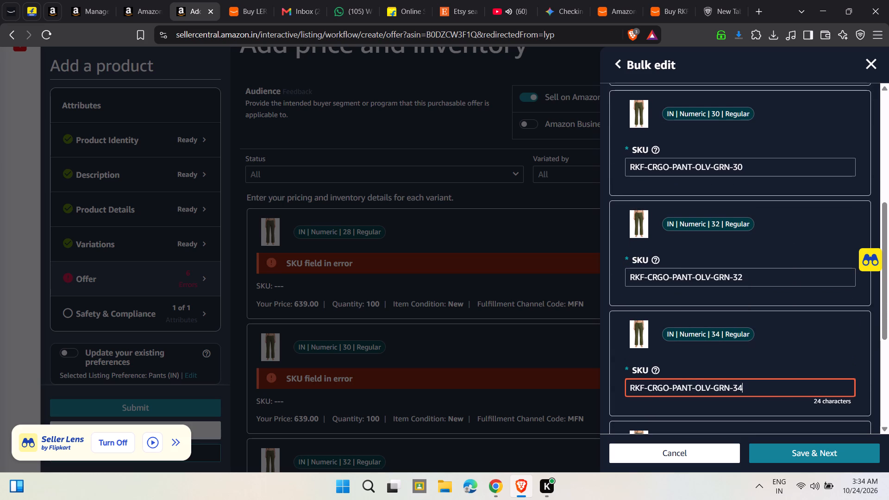
Set the size 36 variant's SKU to RKF-CRGO-PANT-OLV-GRN-36, reusing the copied SKU.
scroll(695, 394, down, 3)
click(720, 361)
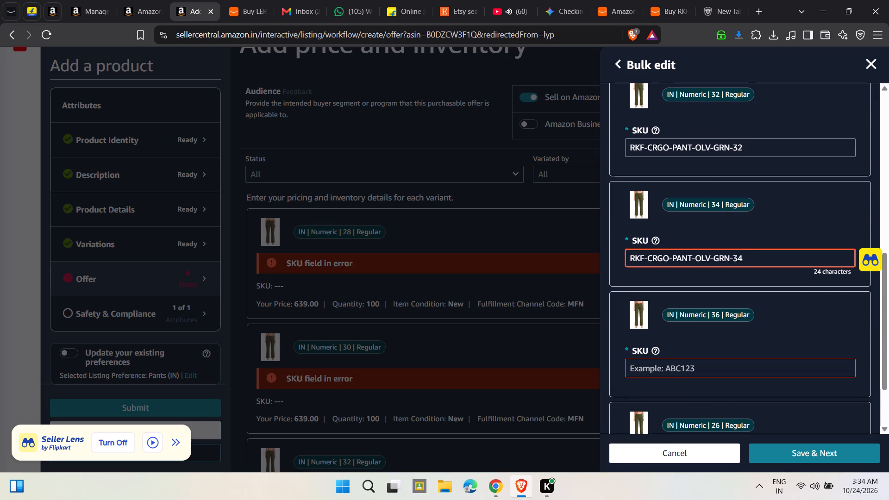
key(ctrl+v)
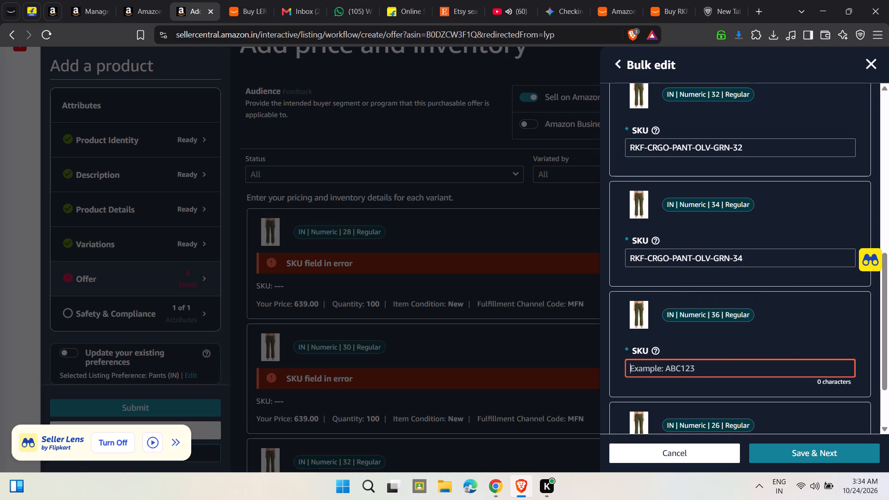
key(BackSpace)
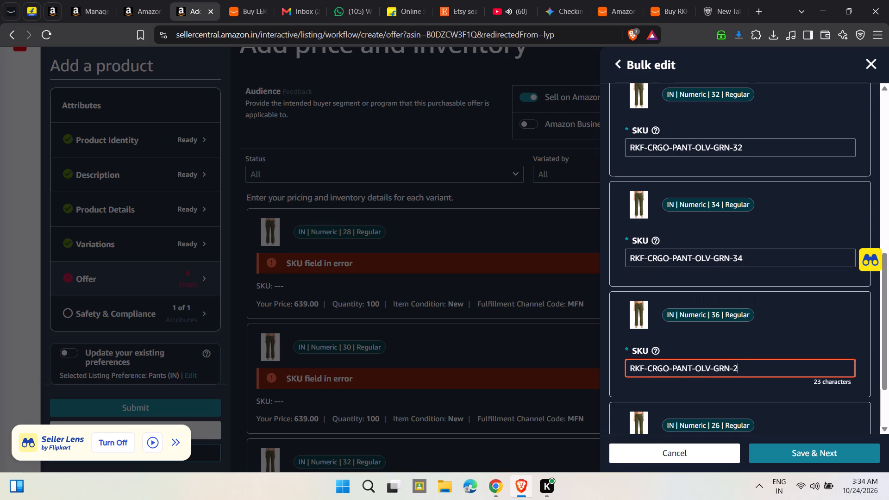
key(BackSpace)
text(36)
Set the size 26 variant's SKU to RKF-CRGO-PANT-OLV-GRN-26, reusing the copied SKU.
scroll(720, 361, down, 1)
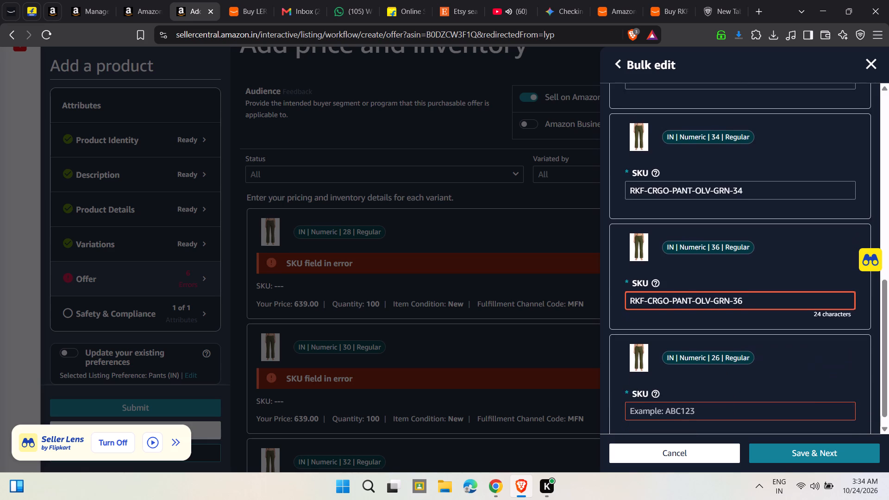
click(714, 413)
key(ctrl+v)
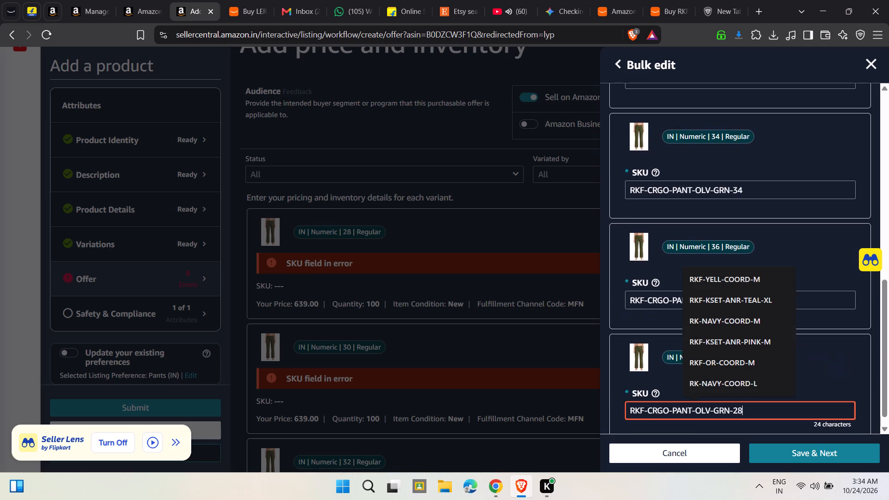
key(BackSpace)
key(6)
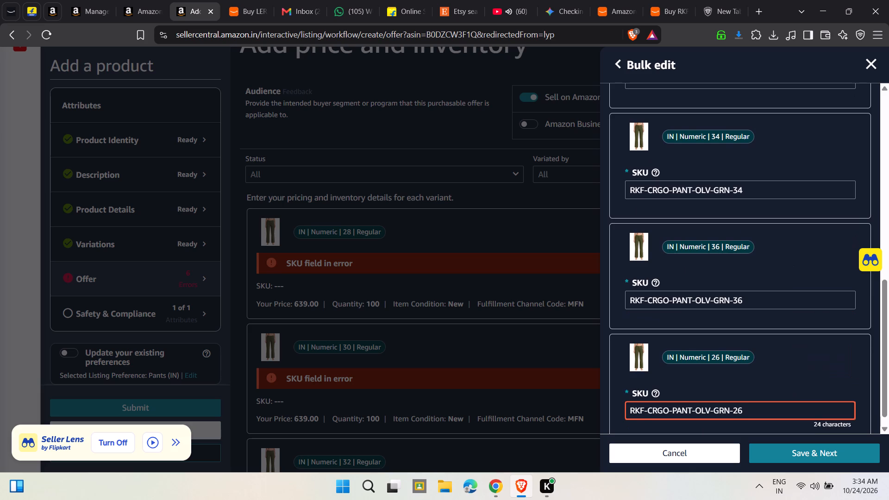
Save the SKUs of all six variants and continue through to the Fulfillment Availability bulk edit.
click(775, 386)
click(817, 456)
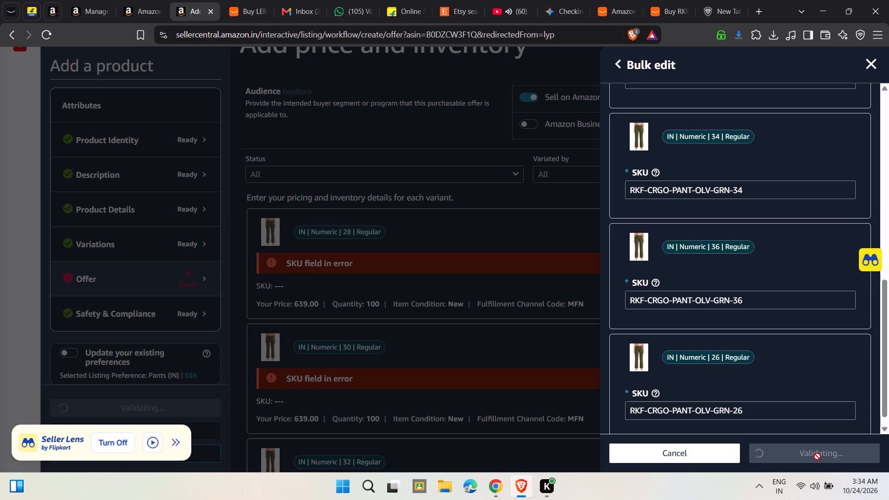
scroll(760, 366, down, 2)
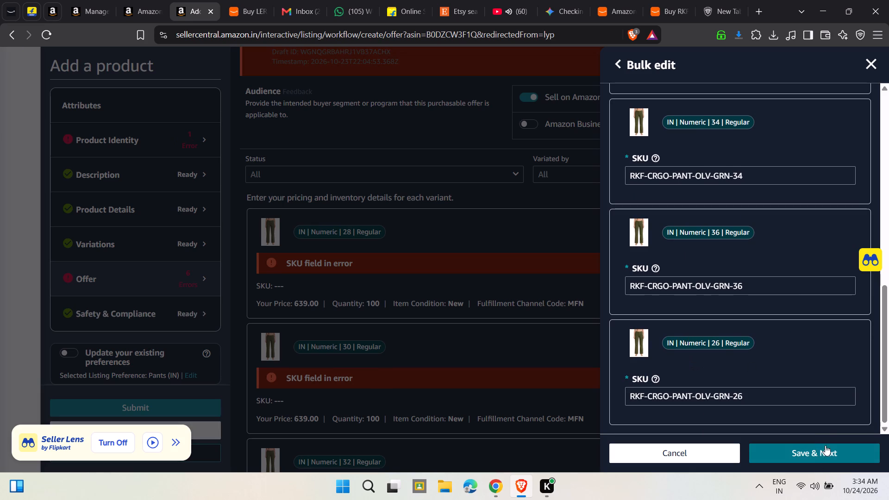
click(820, 450)
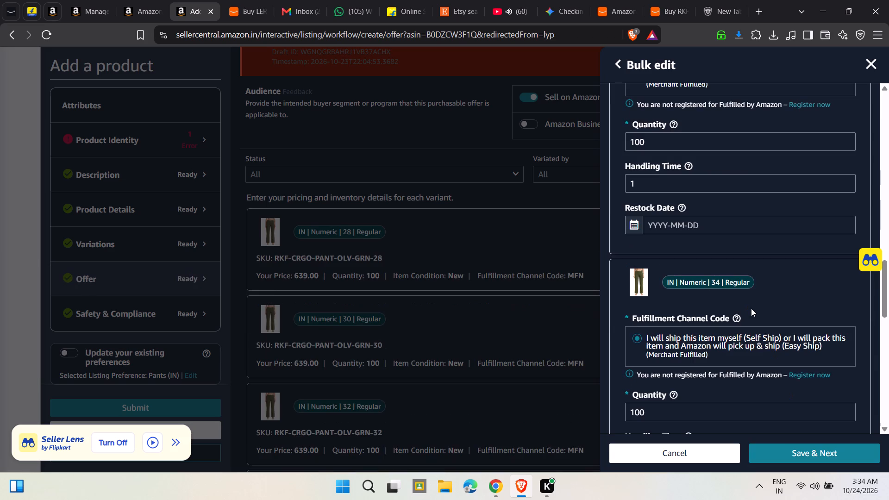
scroll(732, 317, up, 5)
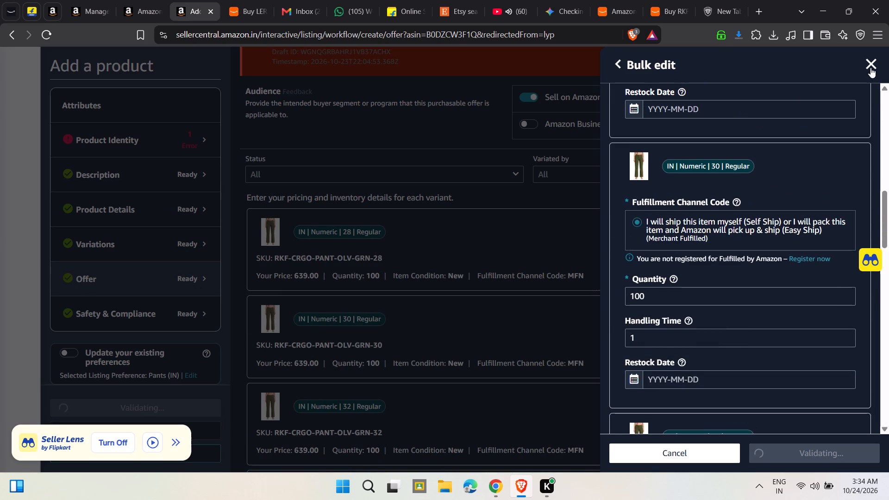
Close the bulk edit and examine the Product Identity section's fields for the source of its Unit Count error.
click(870, 66)
scroll(459, 189, up, 4)
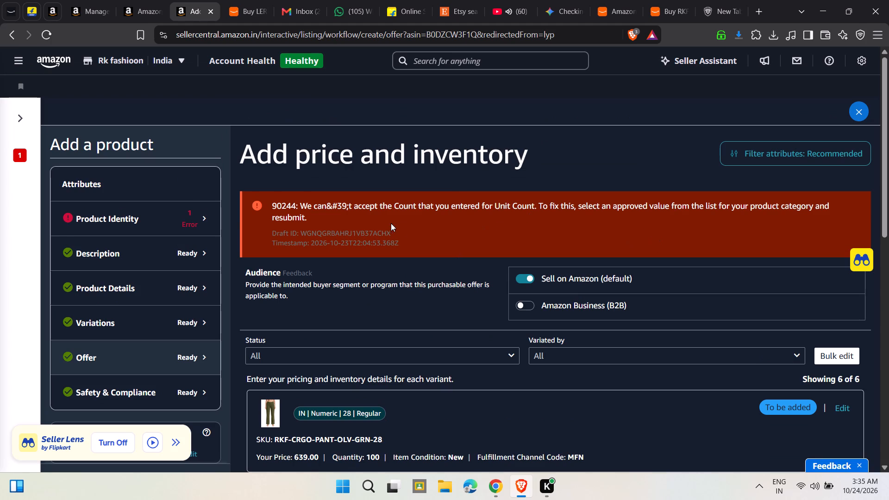
click(143, 220)
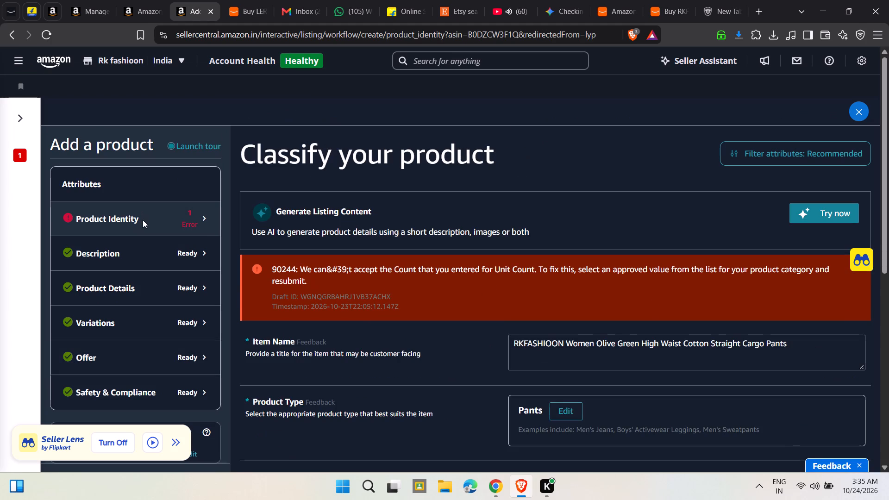
scroll(520, 316, down, 4)
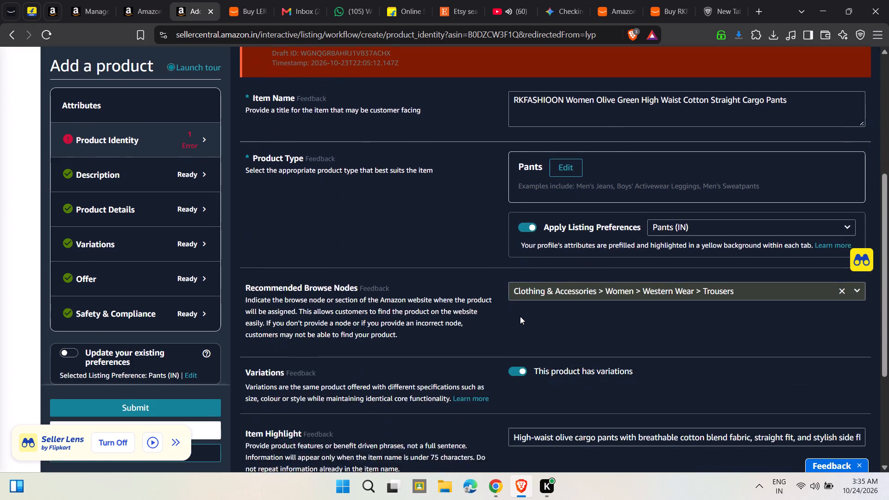
scroll(520, 316, down, 5)
scroll(520, 316, up, 6)
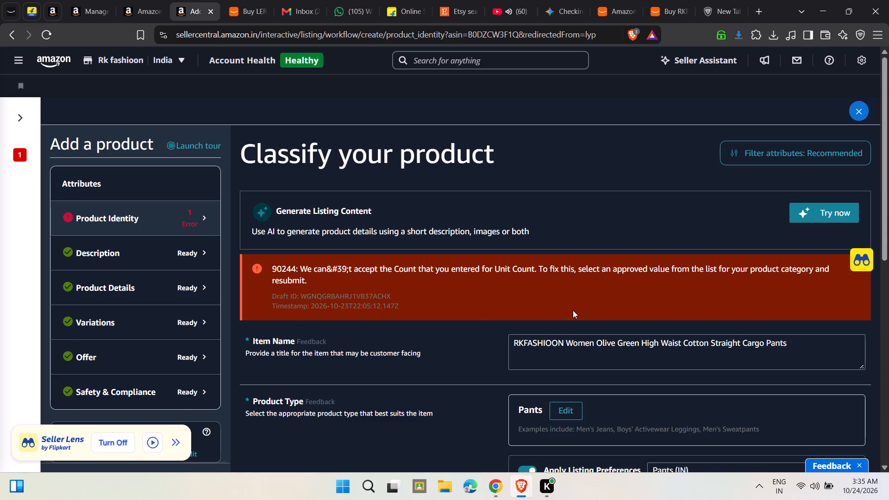
scroll(573, 310, down, 2)
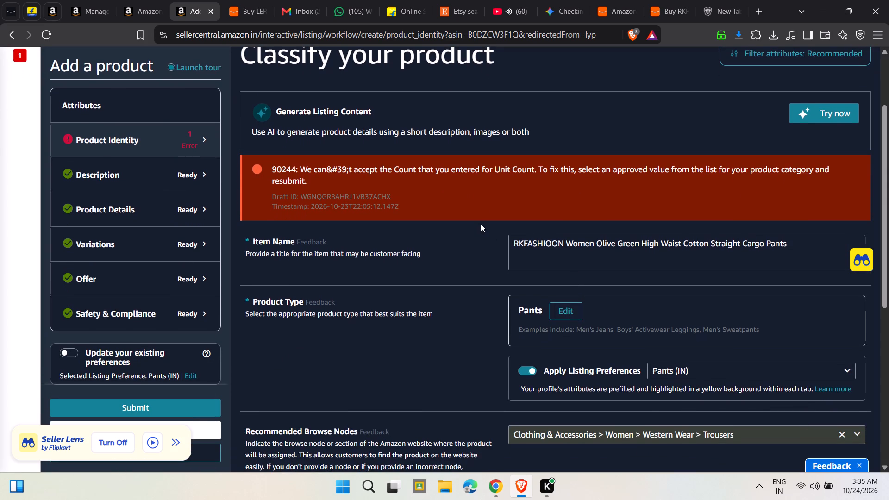
scroll(481, 224, down, 2)
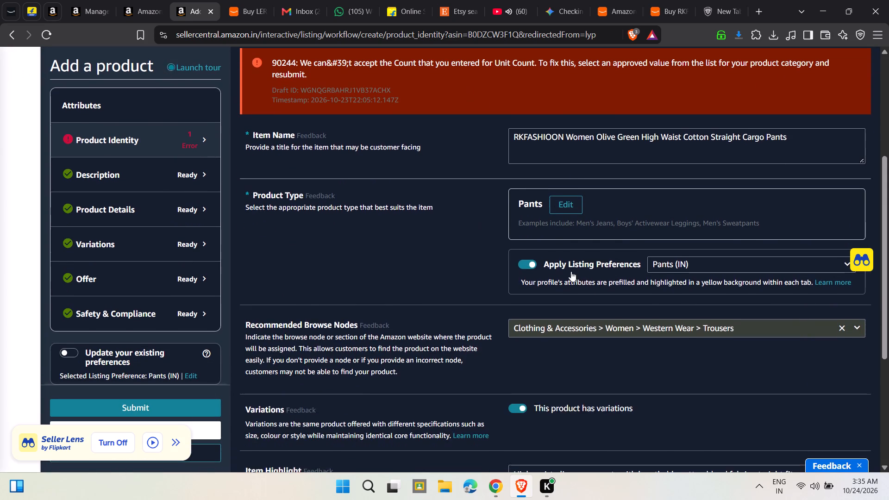
scroll(571, 271, down, 3)
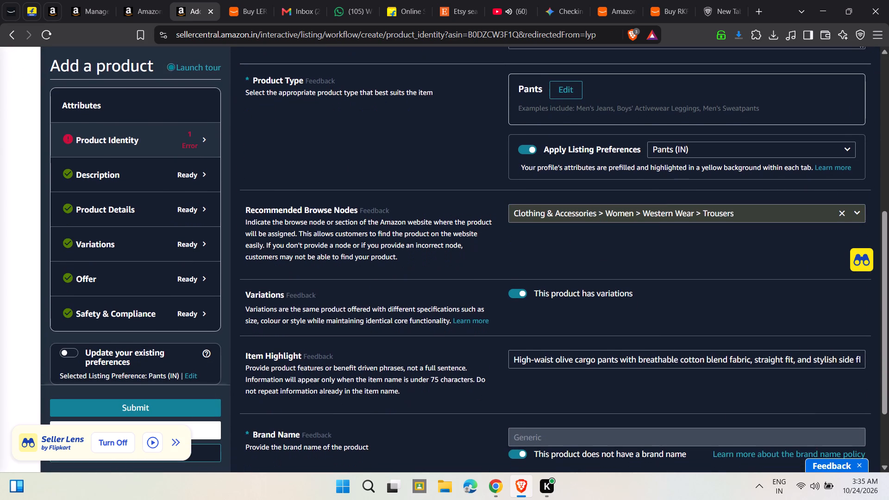
scroll(644, 236, down, 4)
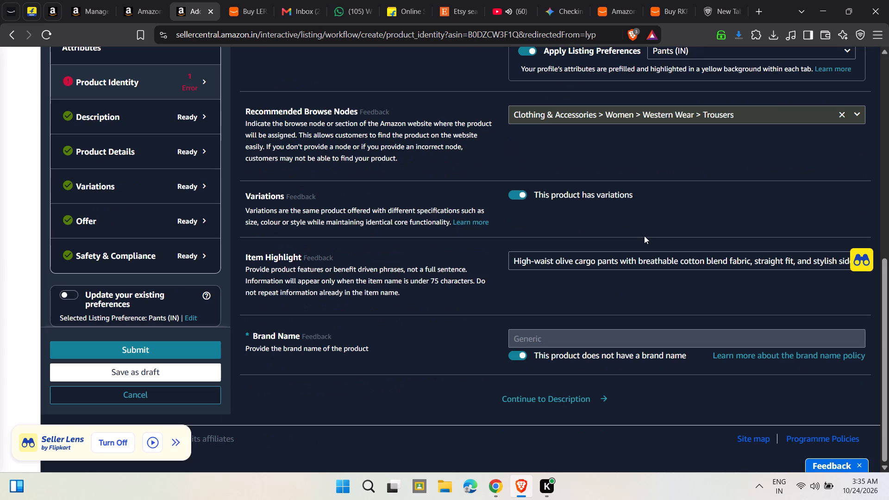
scroll(644, 236, up, 6)
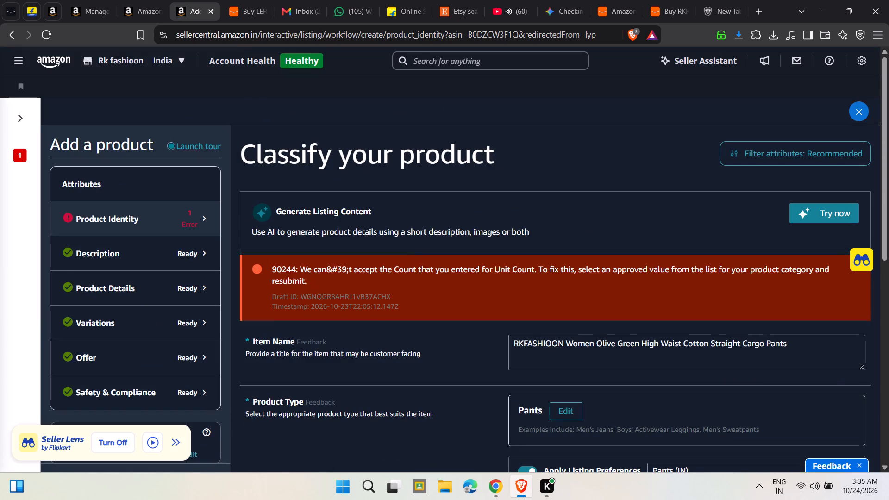
drag(328, 289, 261, 265)
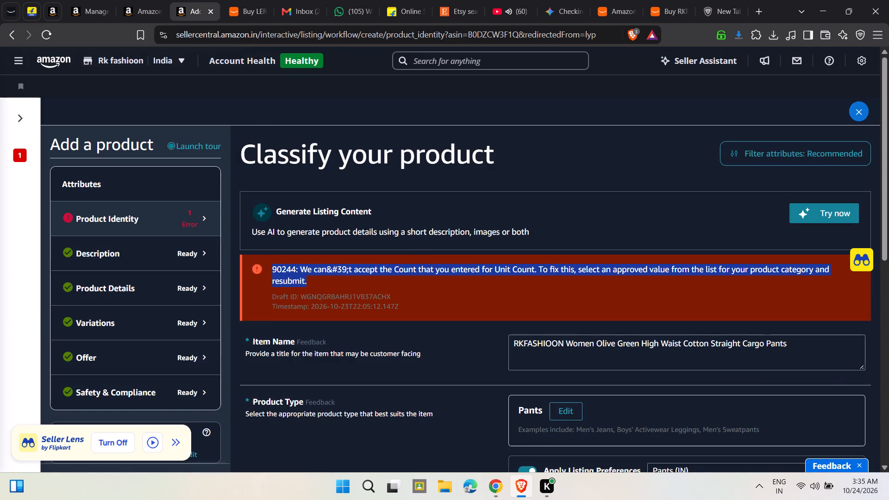
drag(261, 265, 254, 267)
key(ctrl+c)
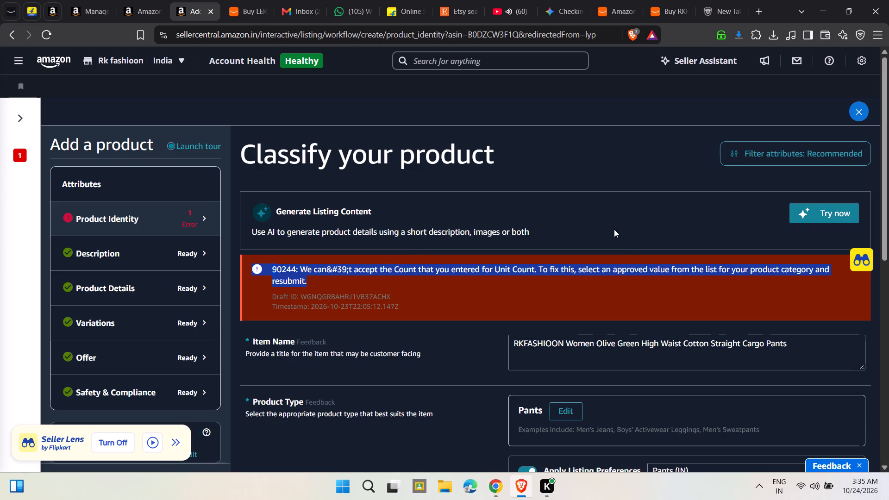
click(699, 12)
click(544, 7)
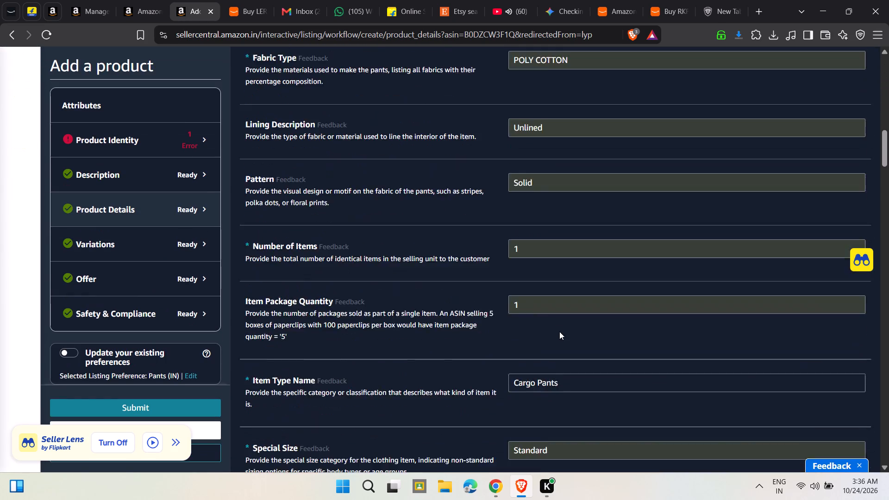
scroll(559, 331, down, 10)
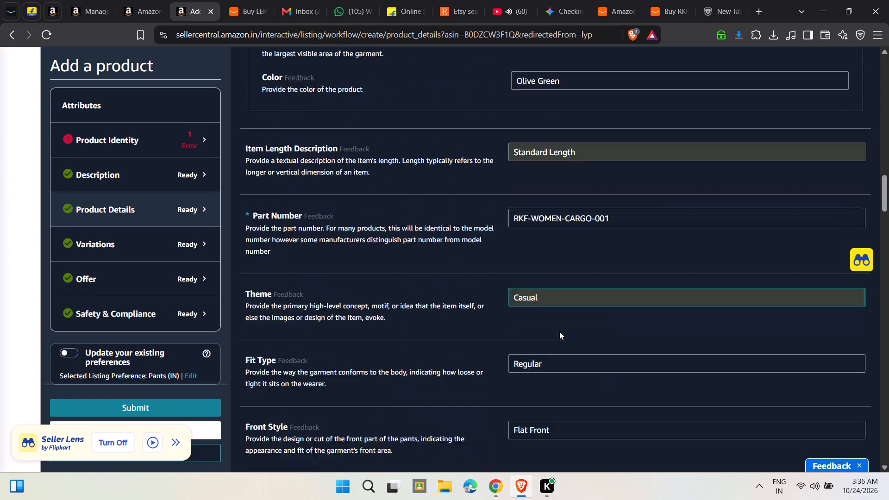
scroll(559, 331, down, 10)
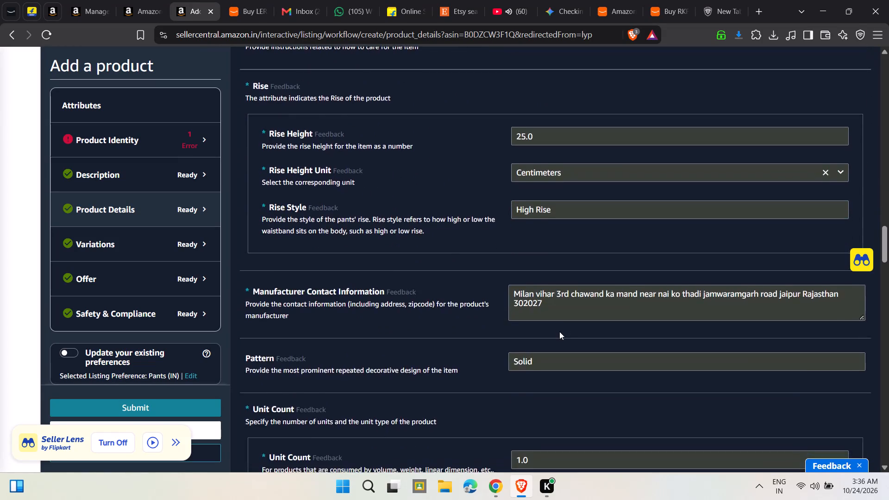
scroll(559, 331, down, 4)
click(532, 260)
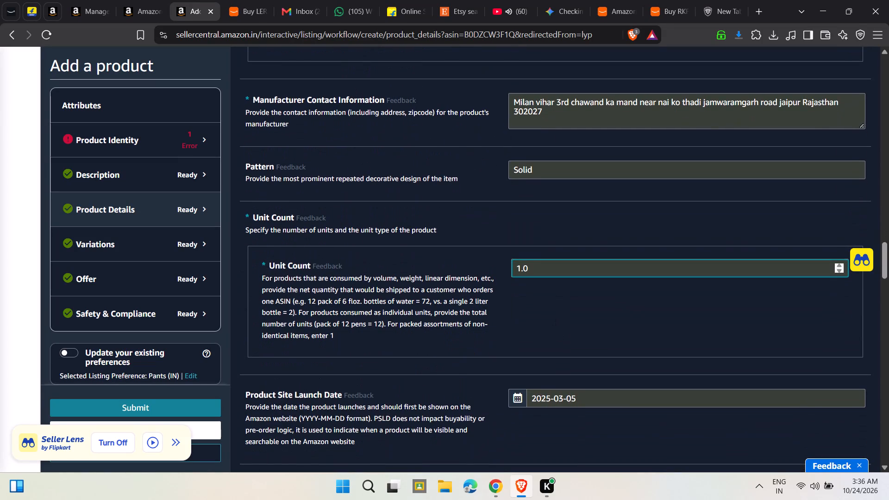
key(BackSpace)
key(BackSpace)
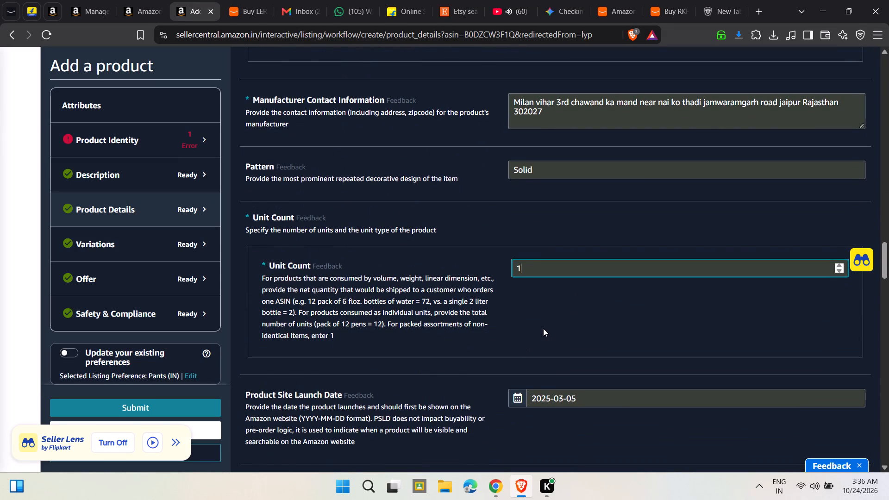
click(544, 328)
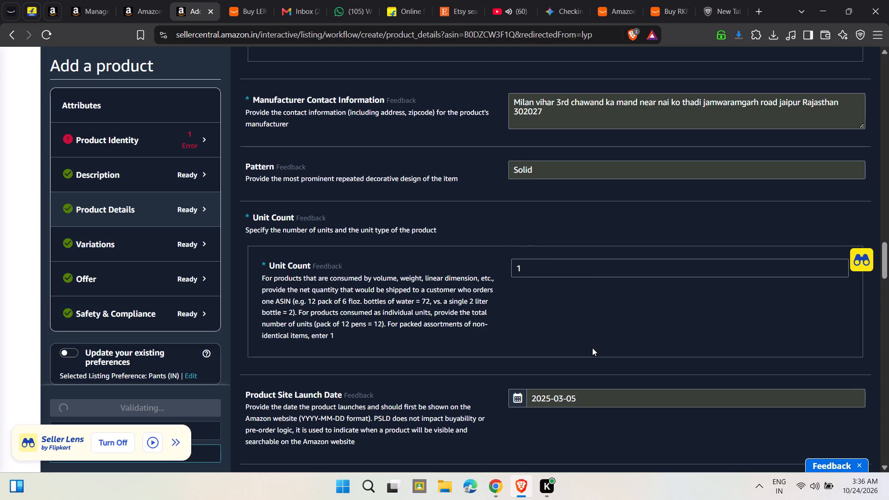
Recheck the Product Identity error, review all Product Details attributes, and continue to Variations.
click(167, 147)
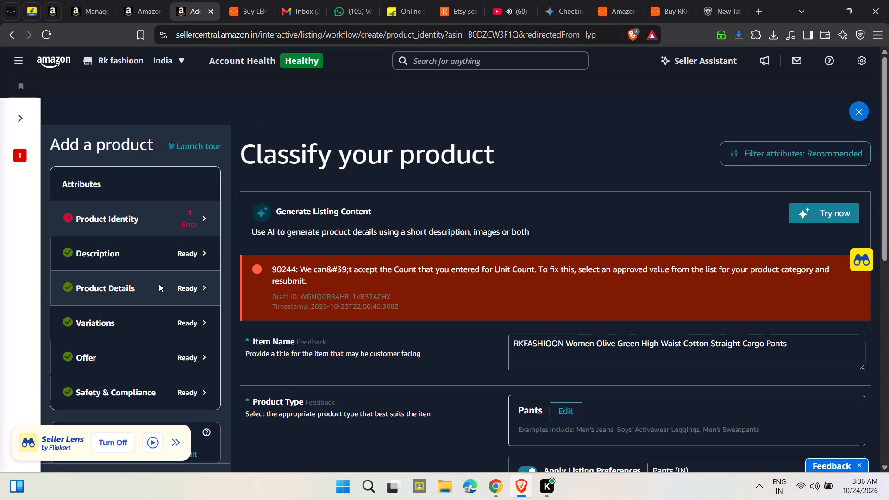
click(159, 283)
scroll(494, 282, down, 4)
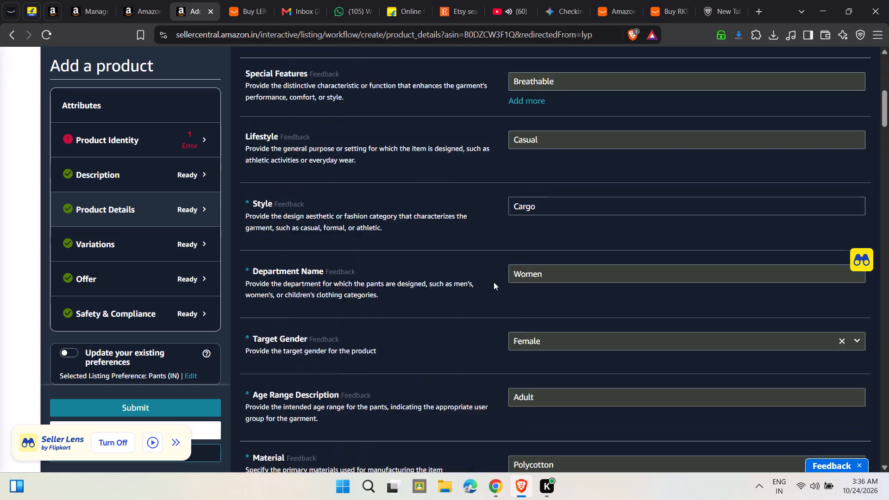
scroll(494, 282, down, 12)
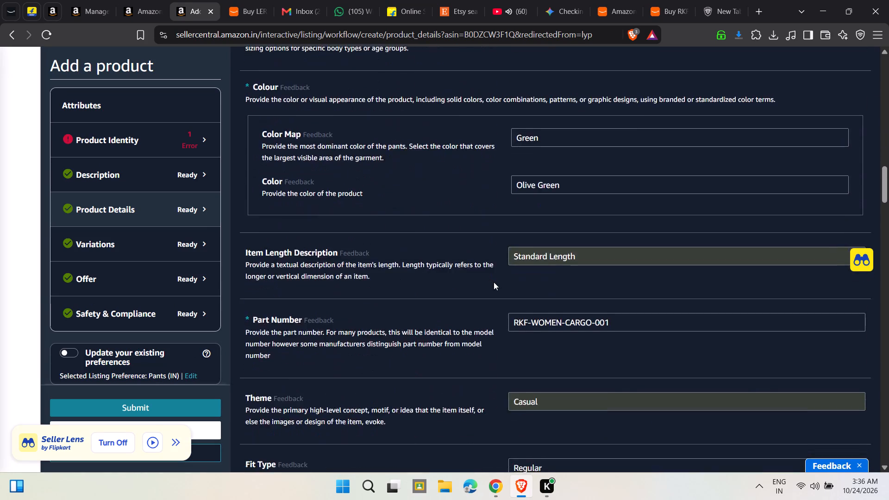
scroll(494, 282, down, 12)
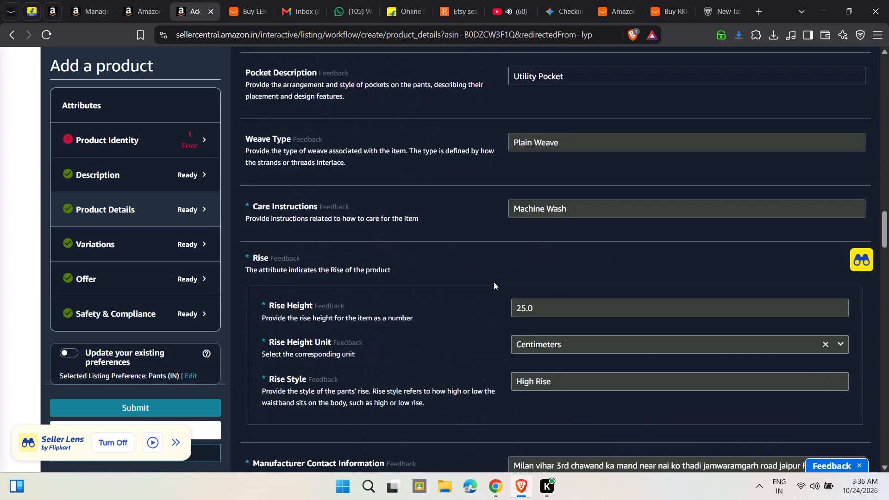
scroll(494, 282, down, 13)
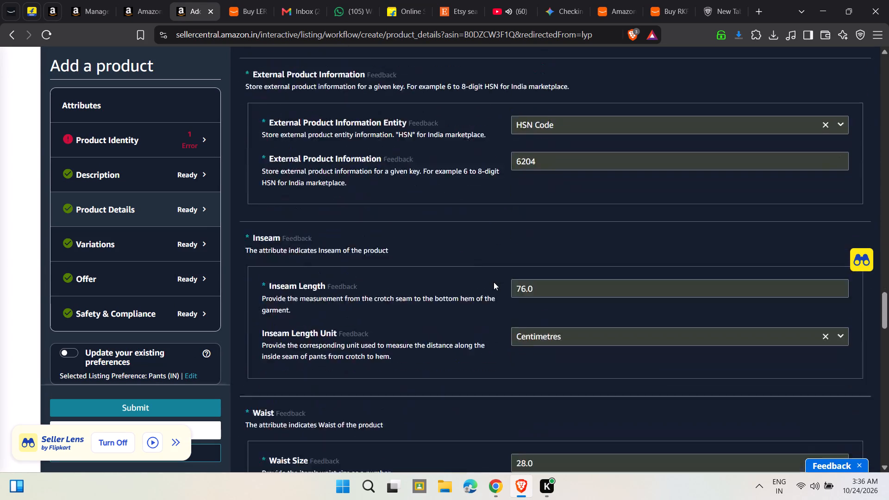
scroll(494, 282, down, 18)
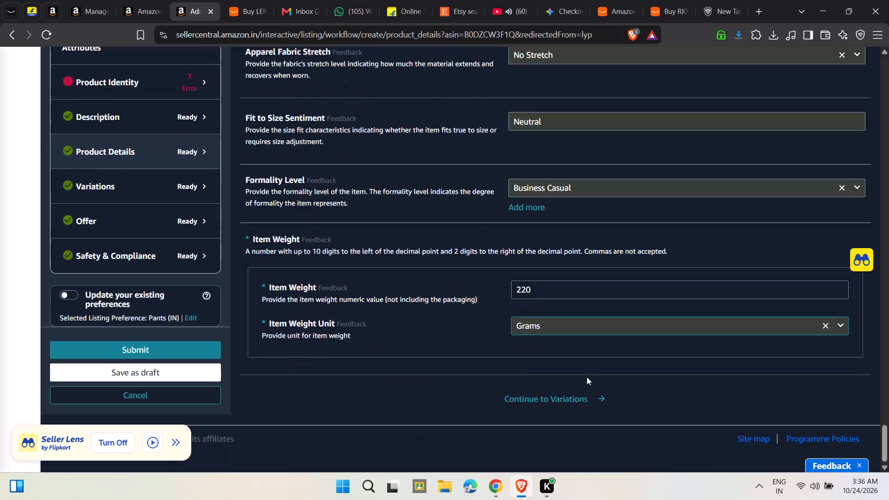
click(546, 394)
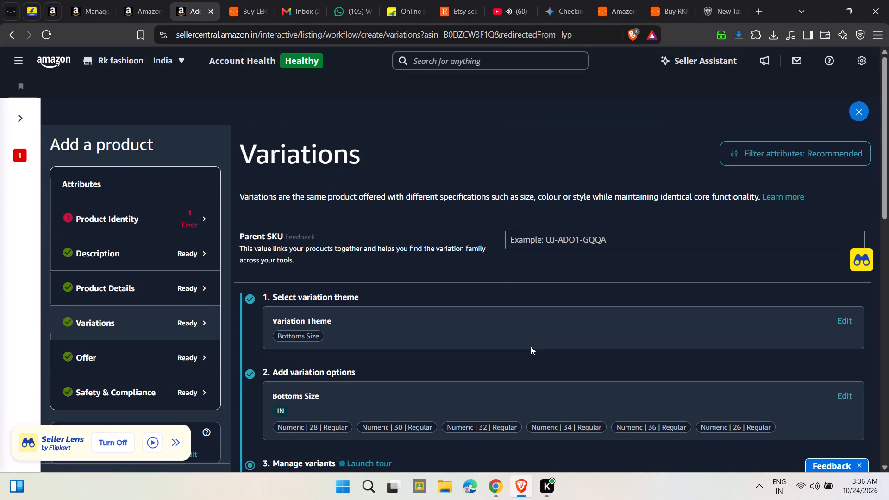
Review the Variations page, checking the Bottoms Size theme, the size options and each variant's entry.
scroll(531, 346, up, 4)
scroll(401, 290, down, 2)
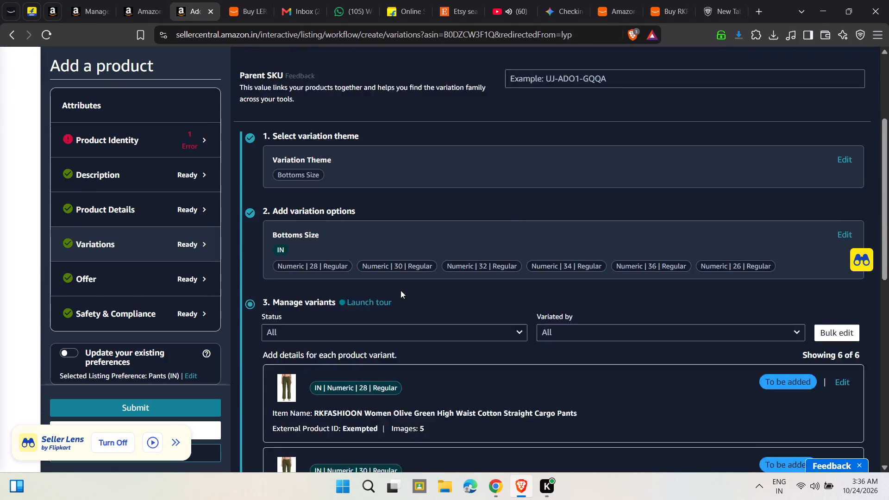
scroll(401, 290, down, 5)
scroll(404, 353, down, 3)
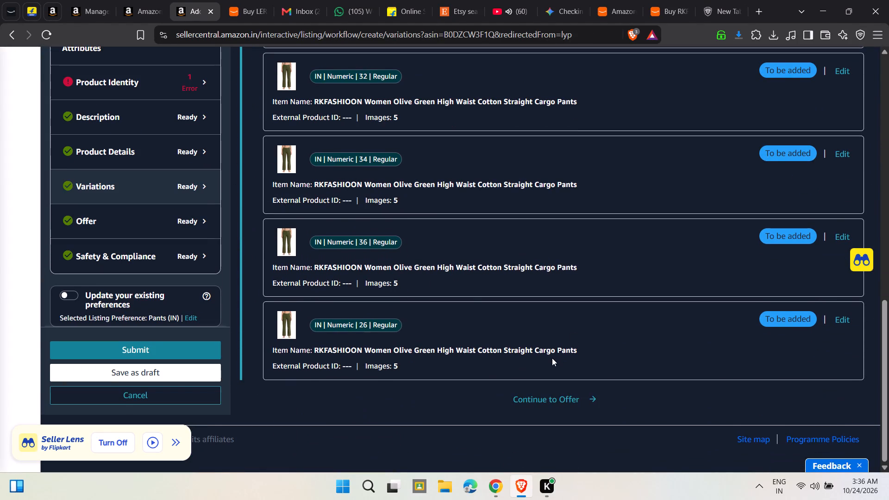
scroll(552, 358, down, 3)
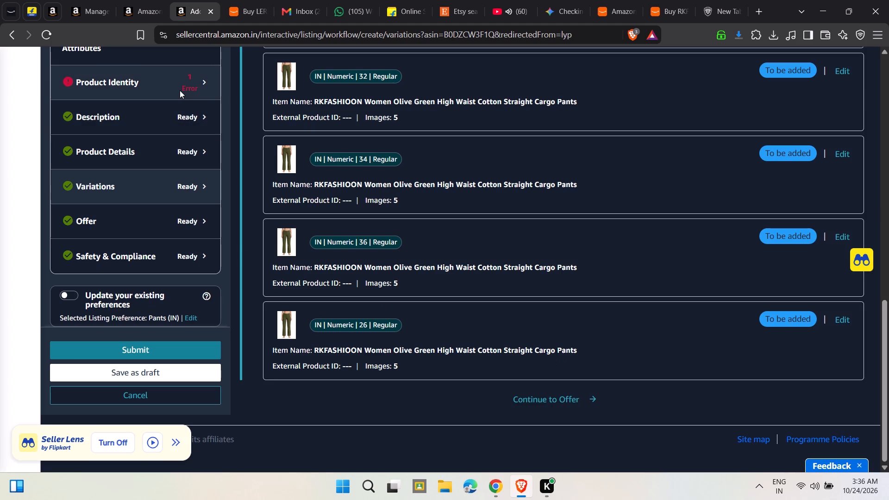
Re-examine the Product Identity and Description sections for the source of the 90244 Unit Count error.
click(180, 90)
scroll(427, 225, up, 5)
scroll(618, 319, down, 7)
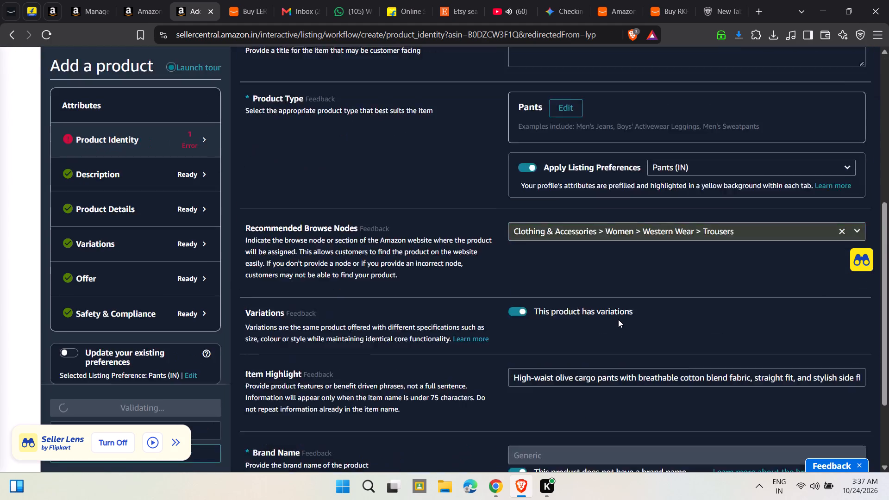
scroll(618, 319, down, 3)
scroll(607, 249, up, 6)
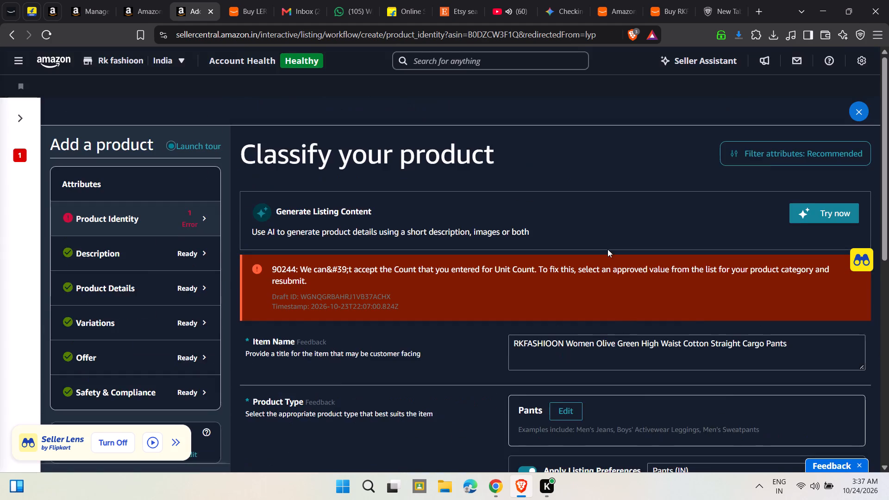
scroll(607, 249, down, 2)
click(464, 204)
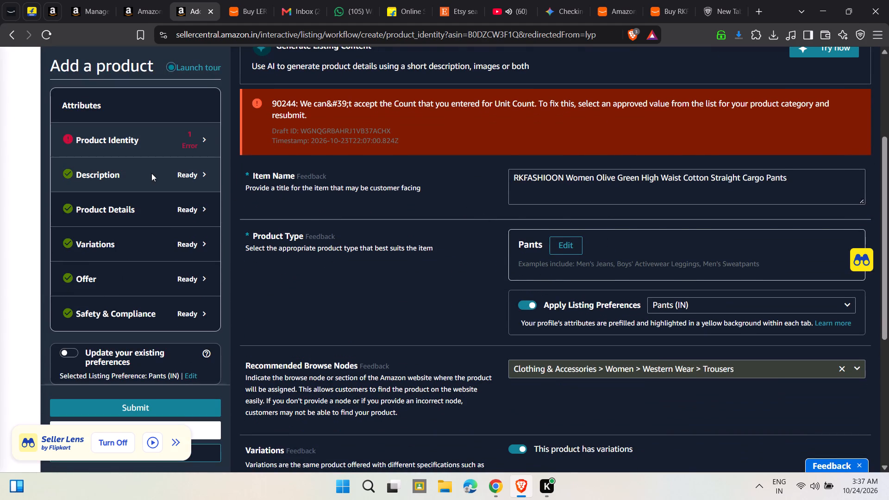
click(151, 173)
scroll(381, 276, down, 4)
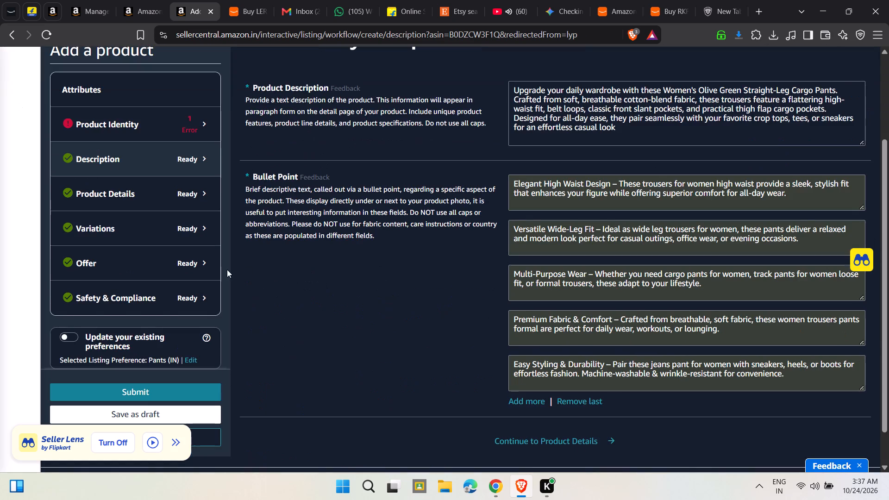
scroll(146, 178, up, 4)
click(159, 214)
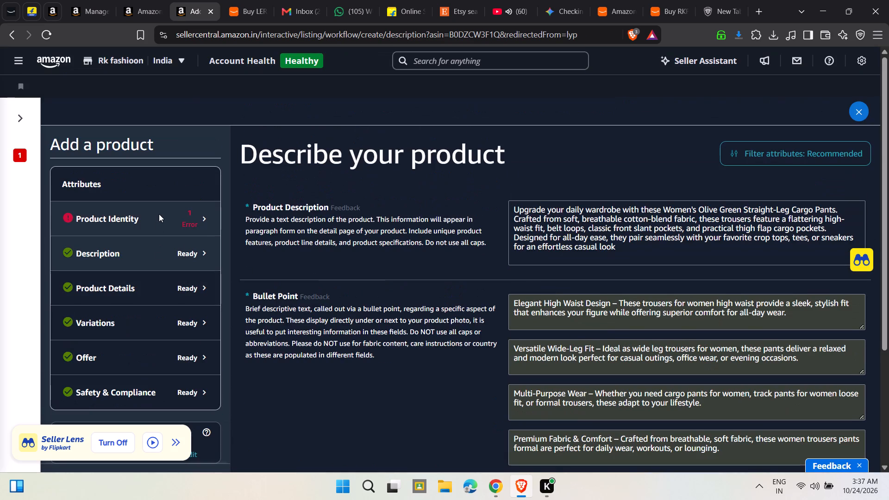
scroll(493, 281, down, 2)
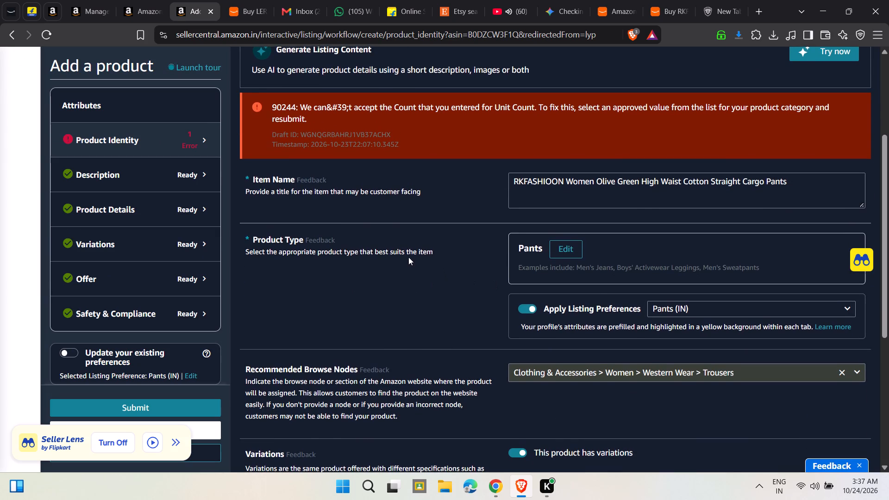
scroll(445, 304, down, 3)
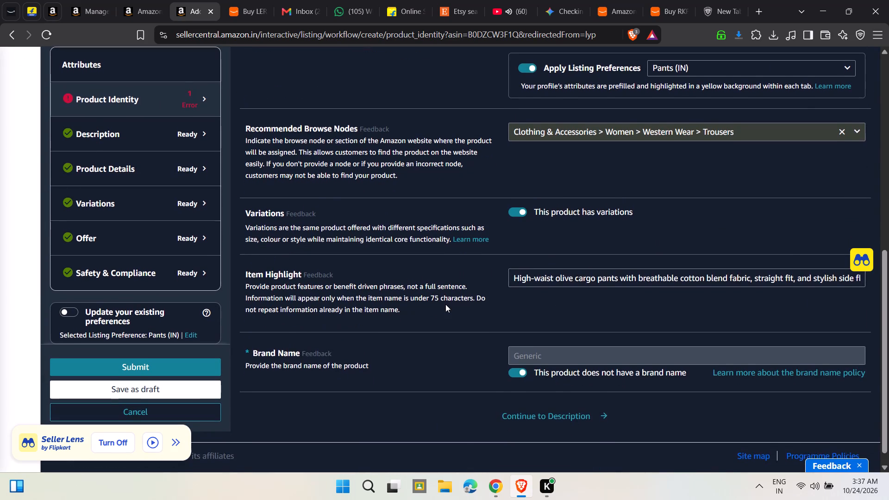
scroll(445, 304, down, 2)
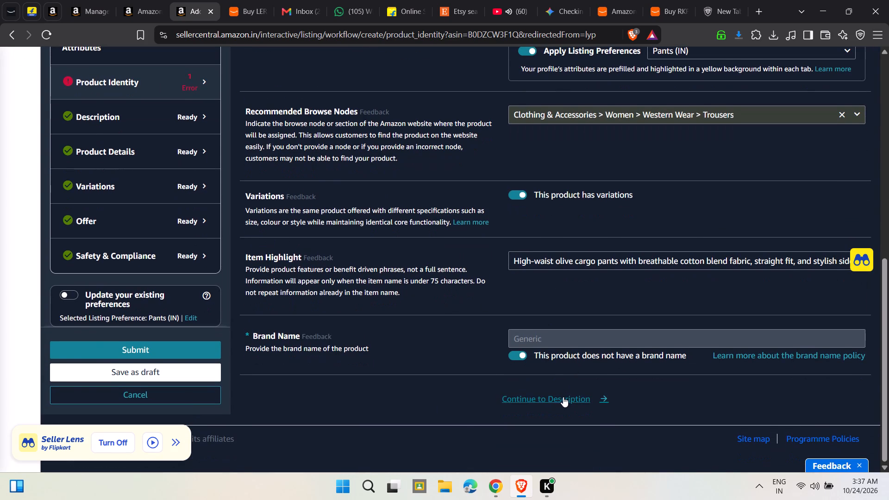
click(563, 397)
scroll(356, 262, down, 5)
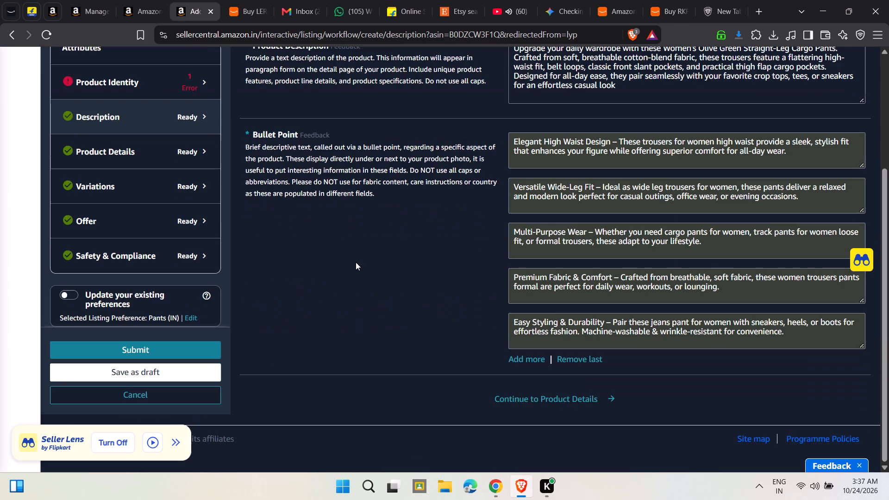
Continue to Product Details and set the Rise Height to the whole number 25.
click(572, 404)
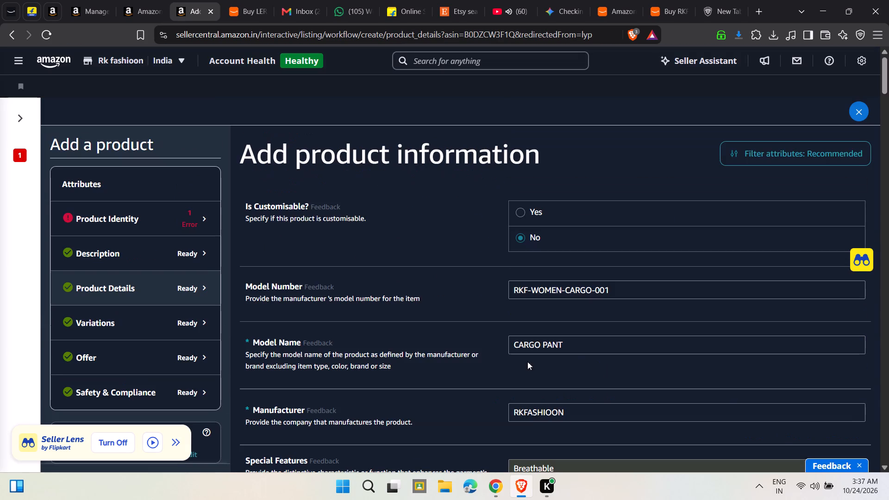
scroll(411, 289, down, 6)
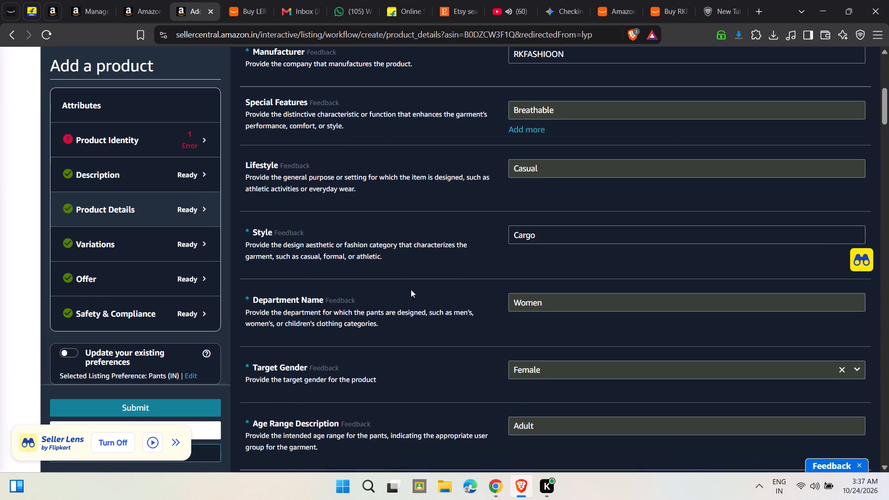
scroll(411, 289, down, 7)
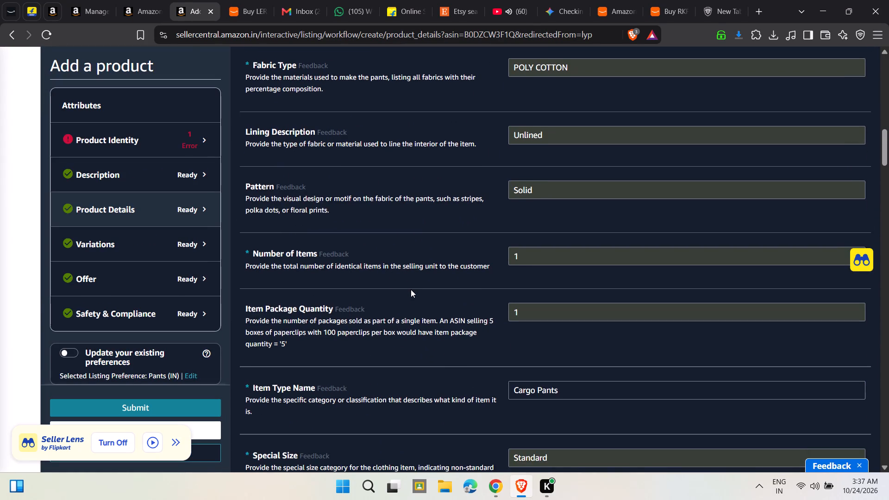
scroll(411, 289, down, 6)
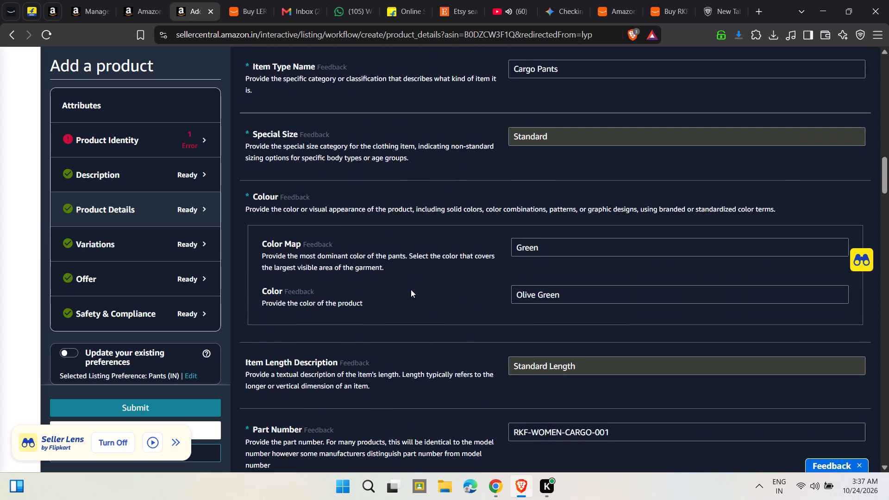
scroll(411, 289, down, 7)
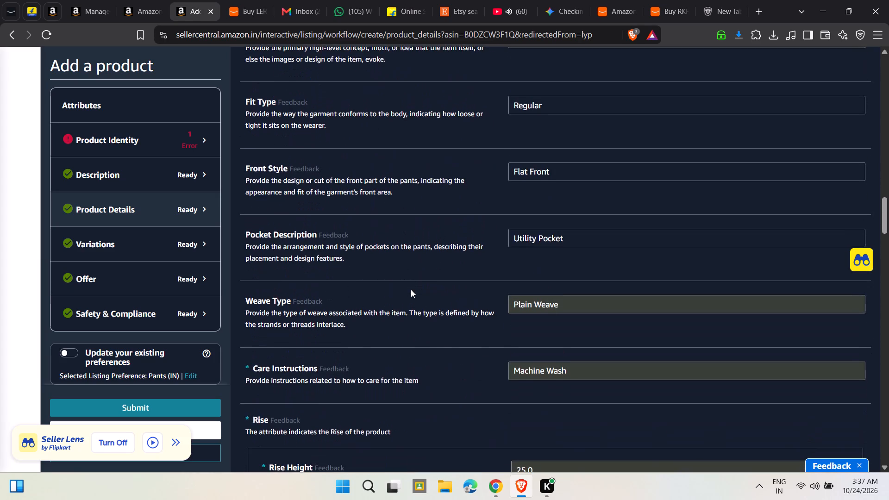
scroll(411, 289, down, 3)
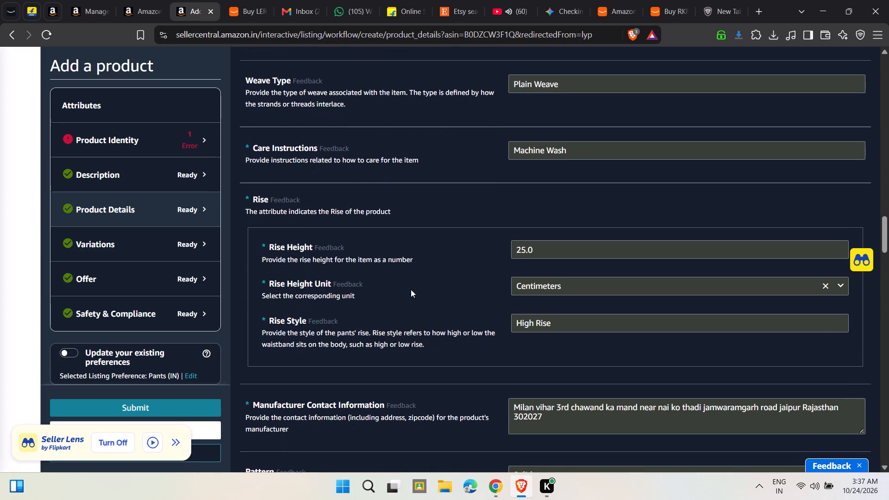
click(557, 253)
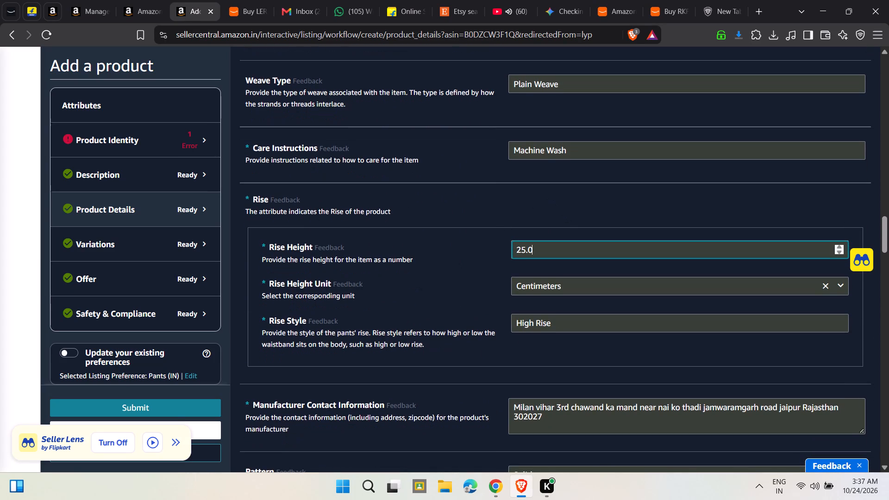
key(BackSpace)
key(BackSpace)
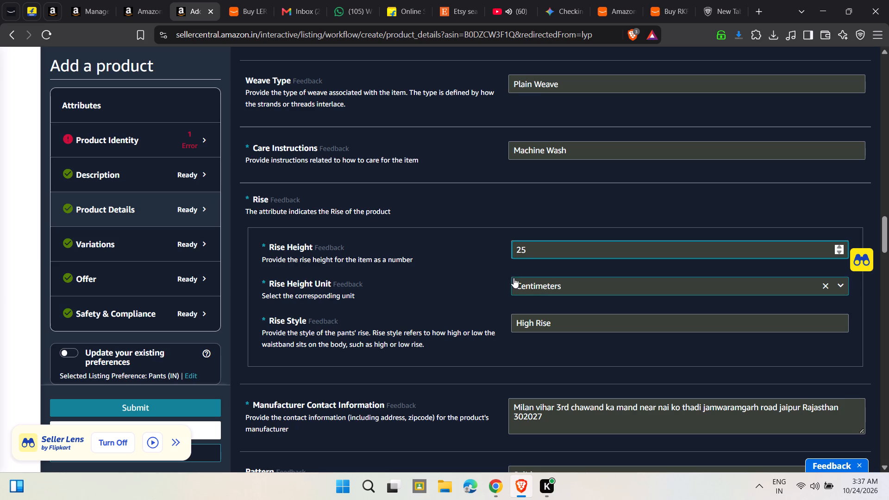
click(474, 291)
Clear the Product Site Launch Date in Product Details, leaving the date blank.
scroll(474, 291, down, 4)
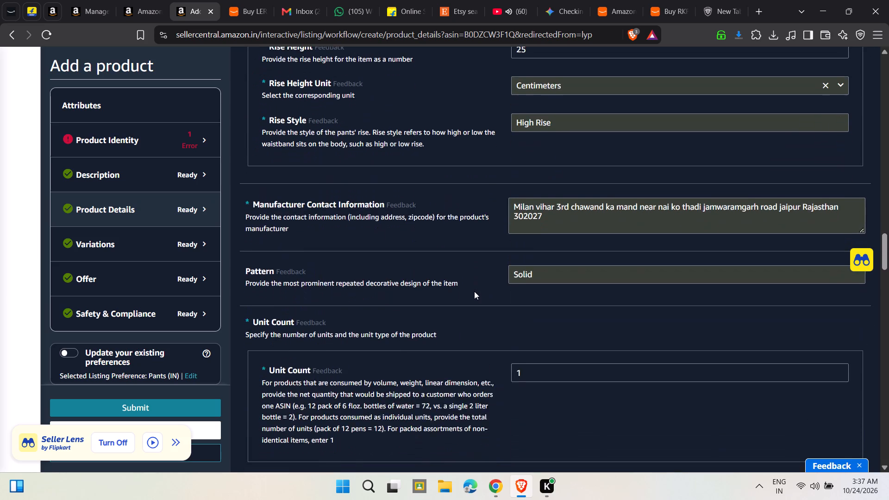
scroll(474, 291, down, 3)
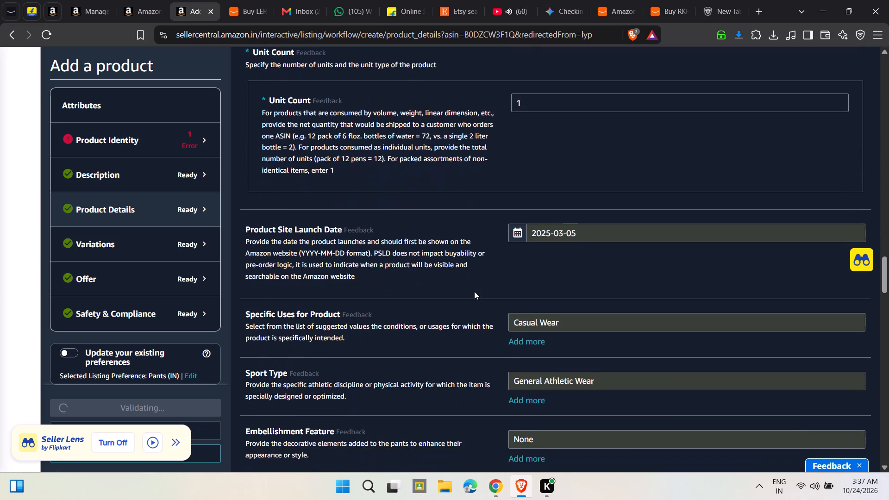
scroll(474, 291, down, 2)
triple_click(584, 149)
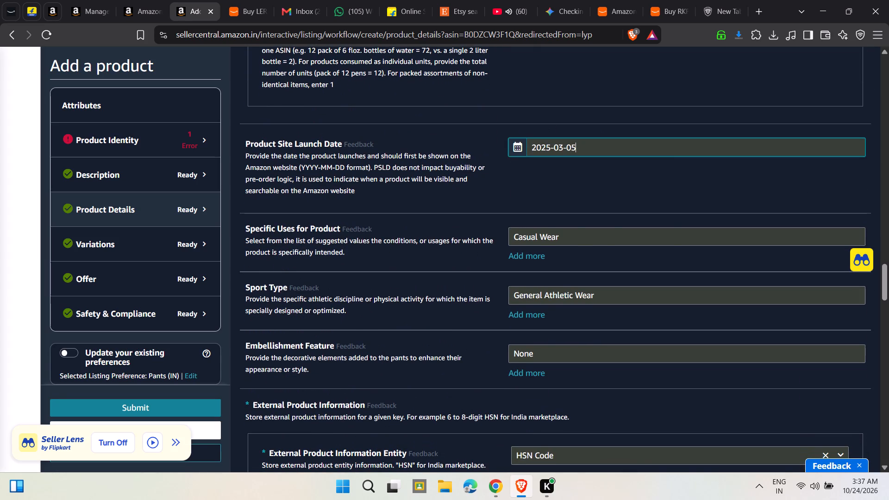
key(BackSpace)
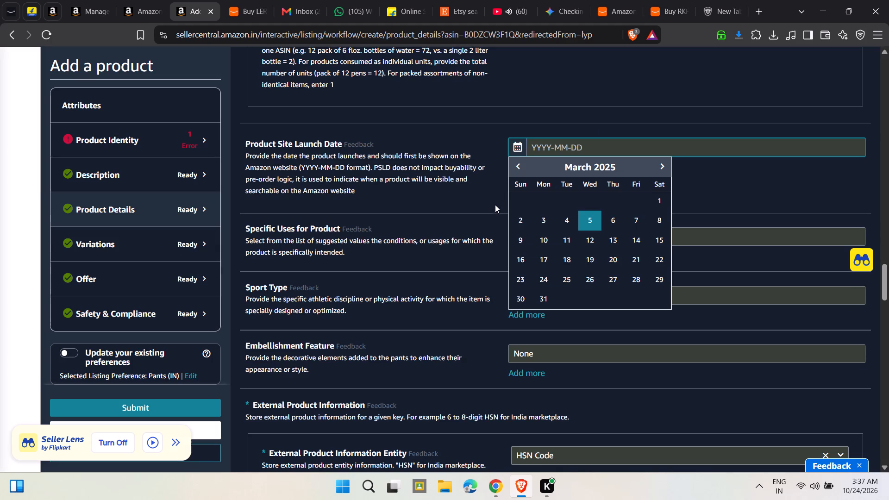
click(493, 210)
Set the Inseam Length to the whole number 76.
scroll(453, 217, down, 2)
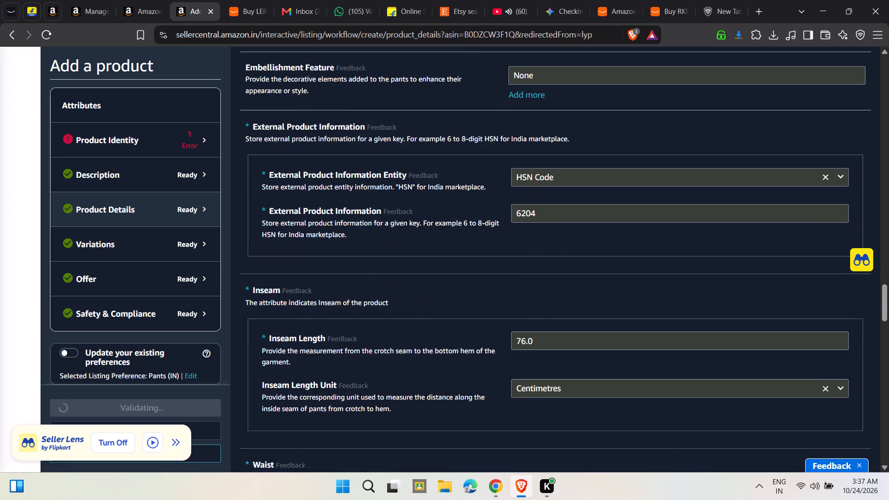
scroll(453, 217, down, 4)
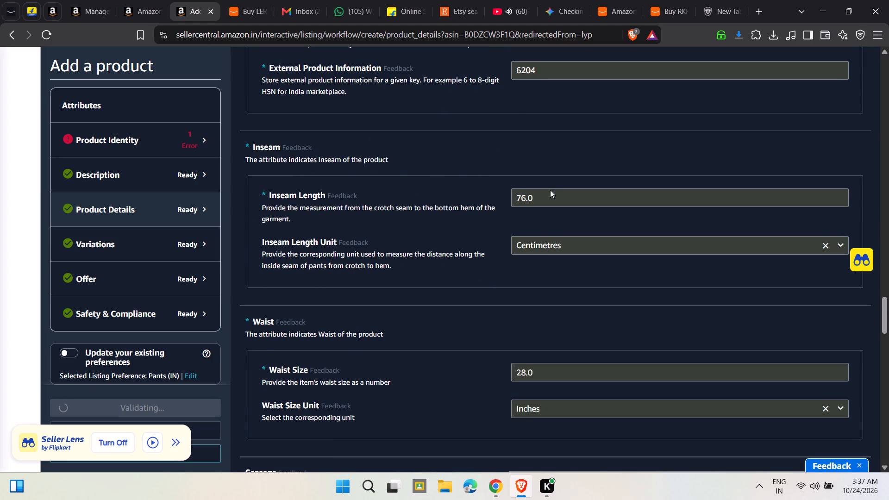
click(545, 199)
key(BackSpace)
key(BackSpace)
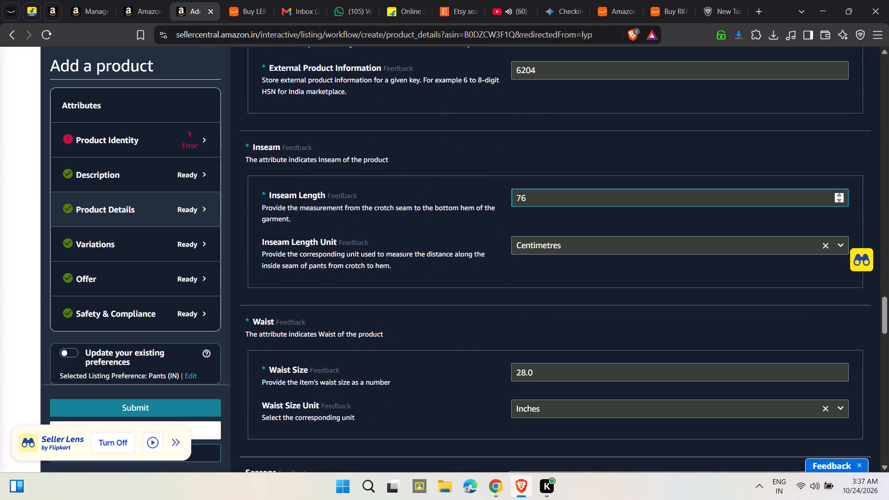
click(470, 288)
Set the Waist Size to the whole number 28.
scroll(470, 288, down, 2)
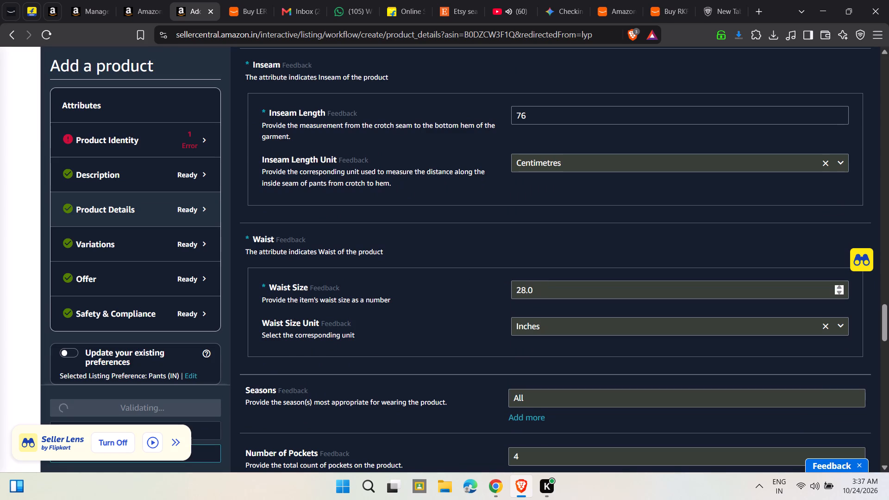
click(537, 289)
key(BackSpace)
key(BackSpace)
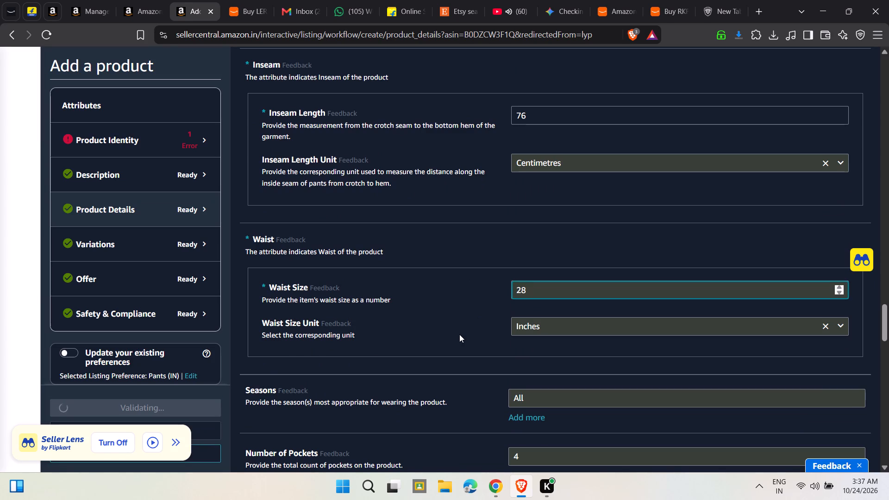
click(459, 334)
Check the remaining Product Details attributes and set the Leg Hem Opening Width to the whole number 40.
scroll(459, 334, down, 4)
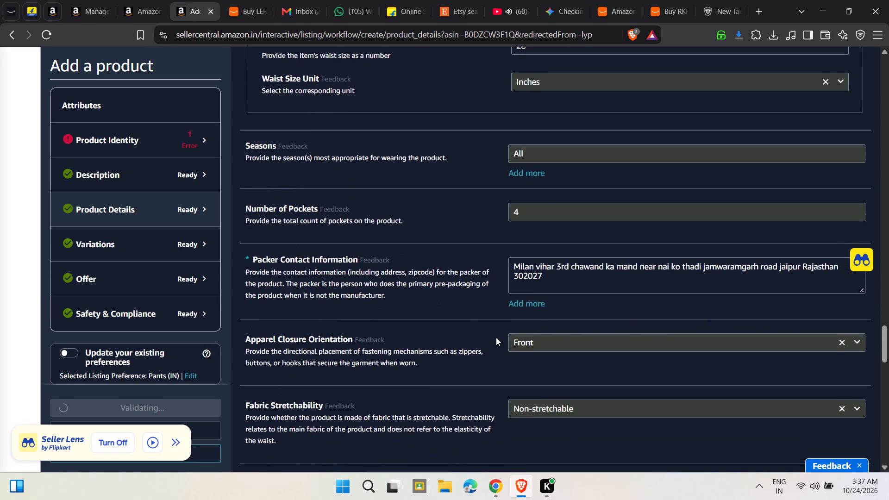
scroll(496, 337, down, 7)
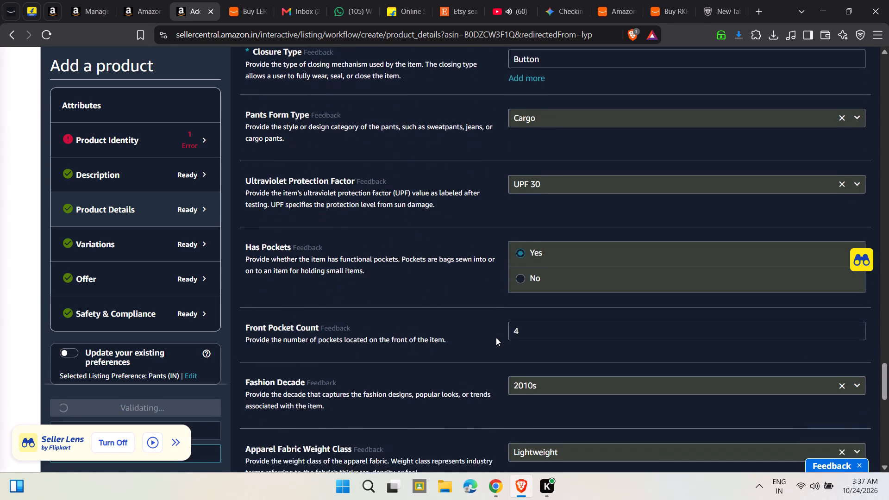
scroll(496, 337, down, 1)
scroll(521, 270, down, 2)
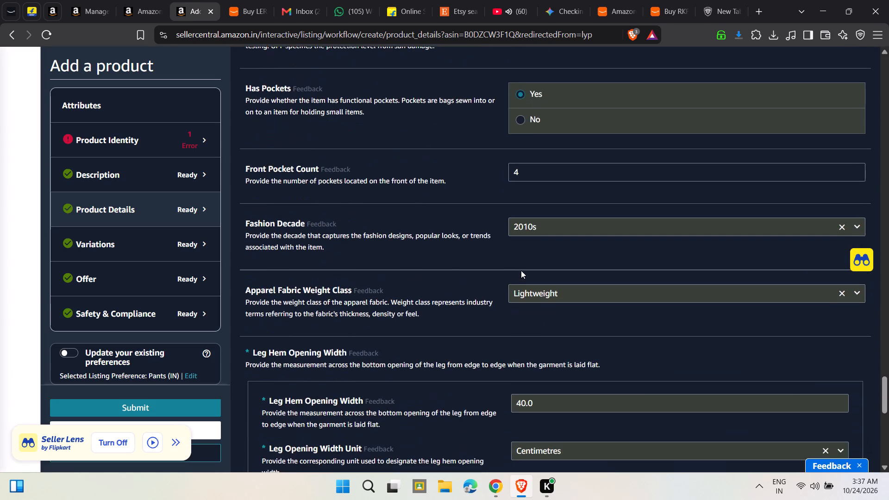
scroll(521, 270, down, 3)
click(542, 200)
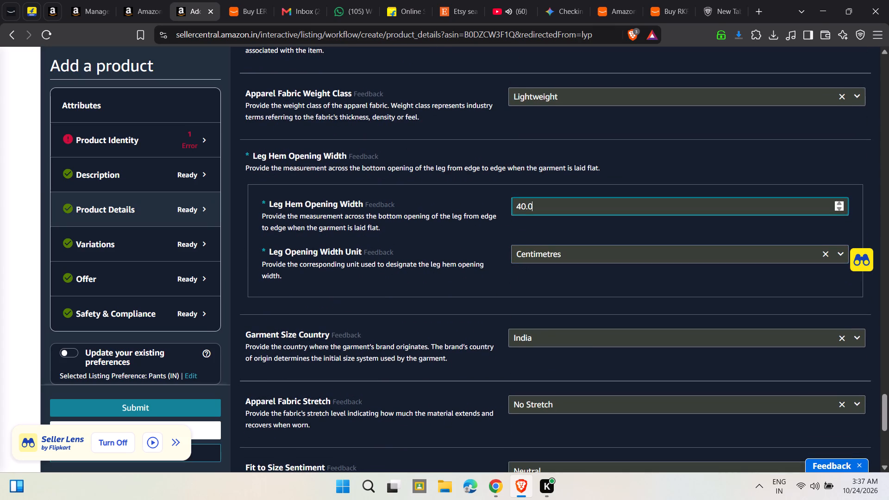
key(BackSpace)
key(BackSpace)
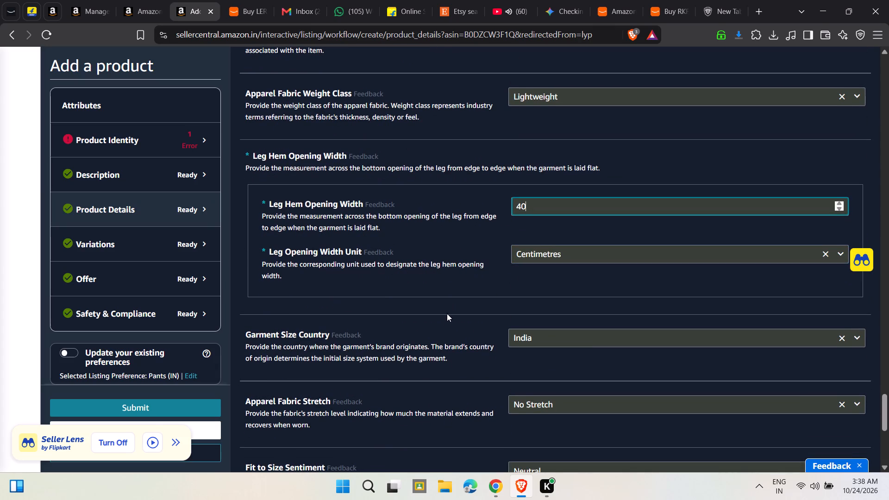
click(446, 321)
scroll(446, 321, down, 7)
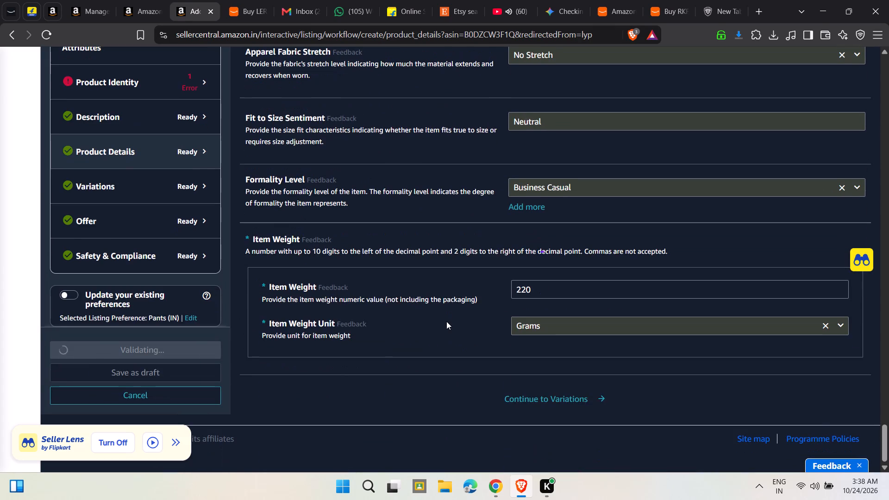
Continue through the Variations and Offer sections and review the variants, pricing details and the 90244 error notice.
scroll(446, 321, down, 1)
click(516, 398)
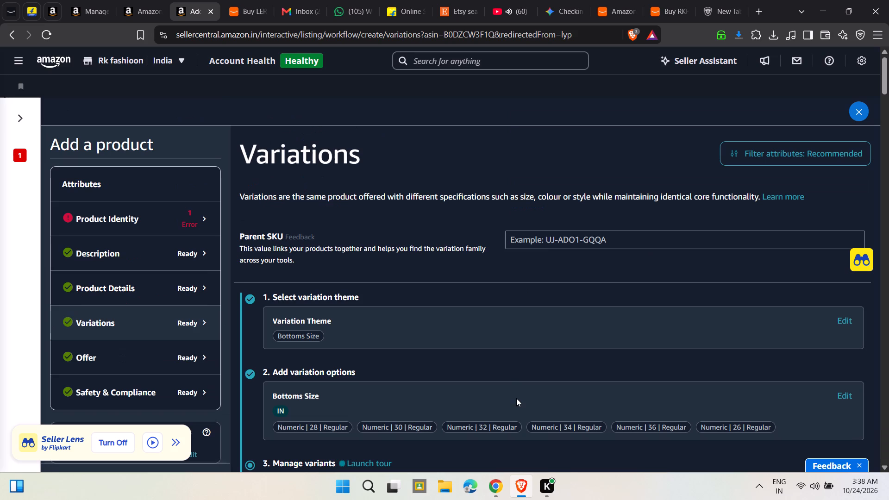
scroll(373, 349, down, 4)
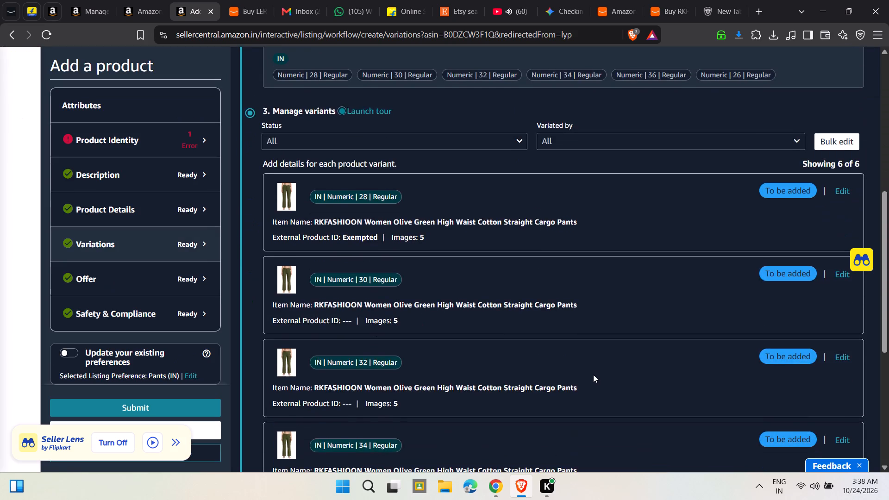
scroll(593, 375, down, 8)
click(560, 397)
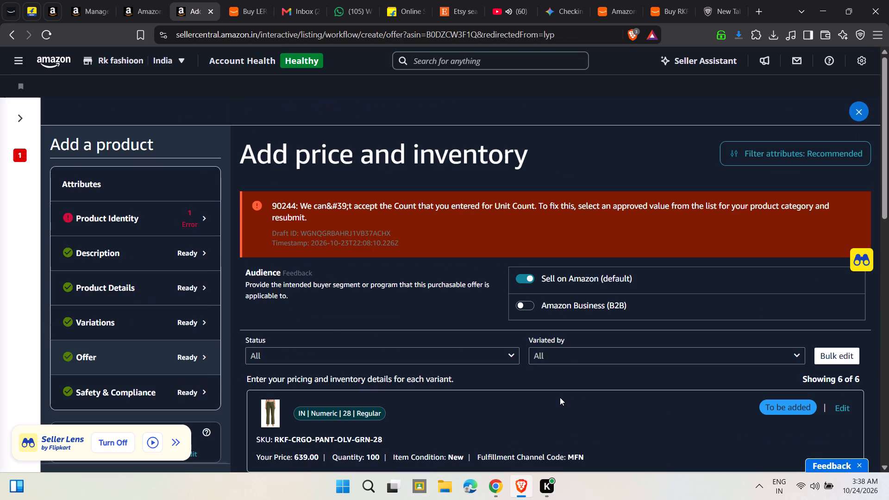
scroll(450, 326, down, 3)
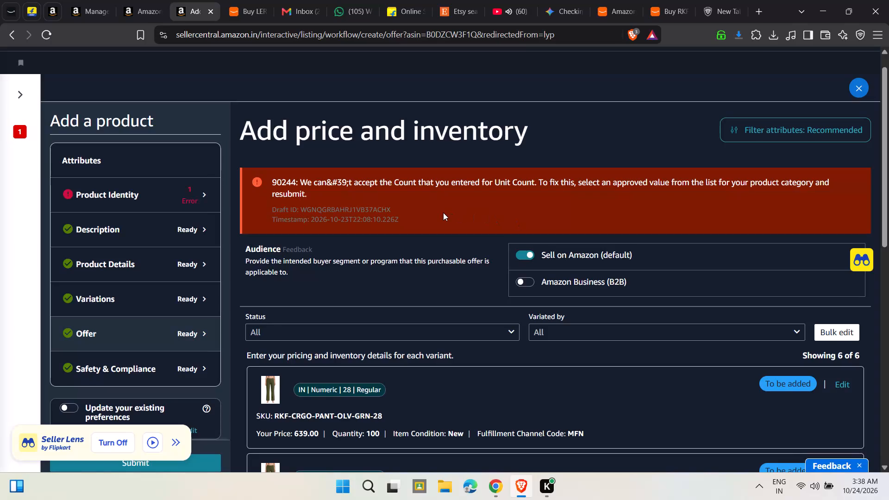
click(443, 212)
scroll(563, 229, down, 1)
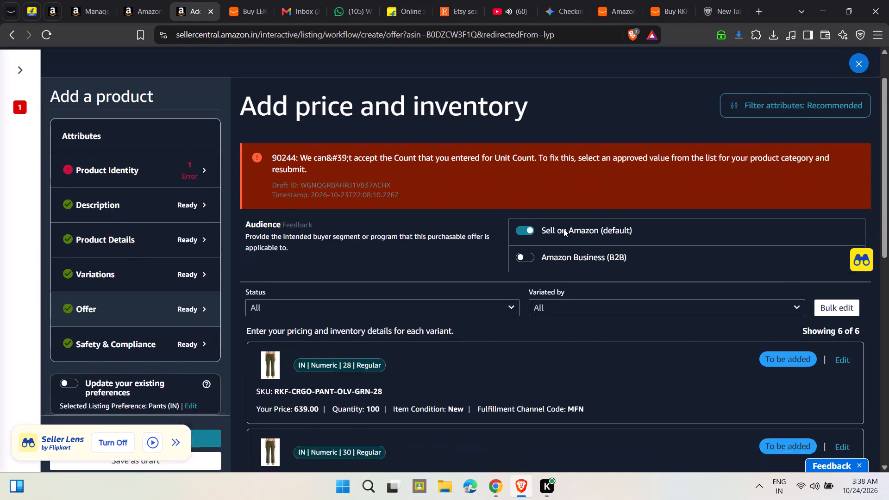
scroll(563, 229, down, 1)
scroll(563, 229, up, 5)
click(153, 216)
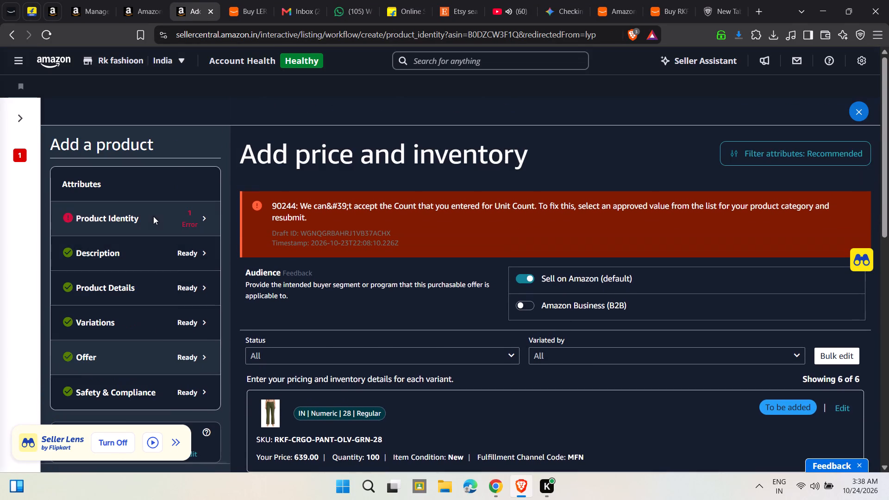
scroll(401, 301, down, 4)
scroll(401, 301, up, 7)
scroll(401, 301, down, 2)
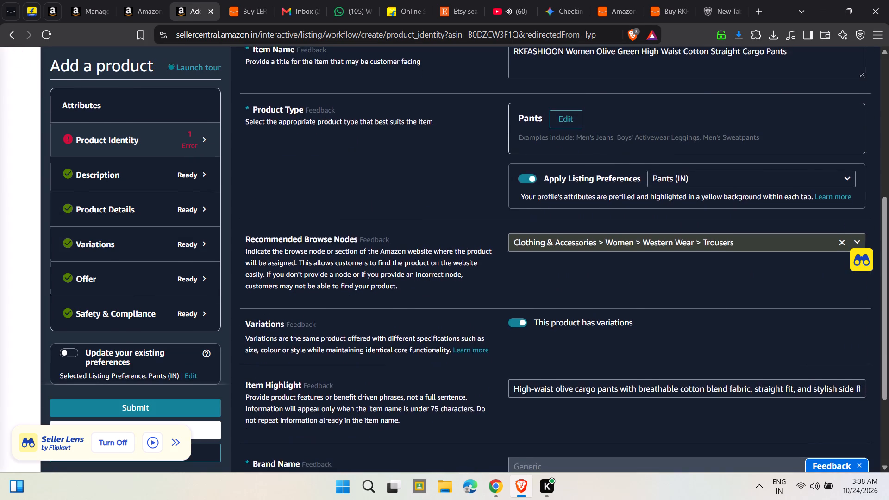
scroll(463, 248, down, 3)
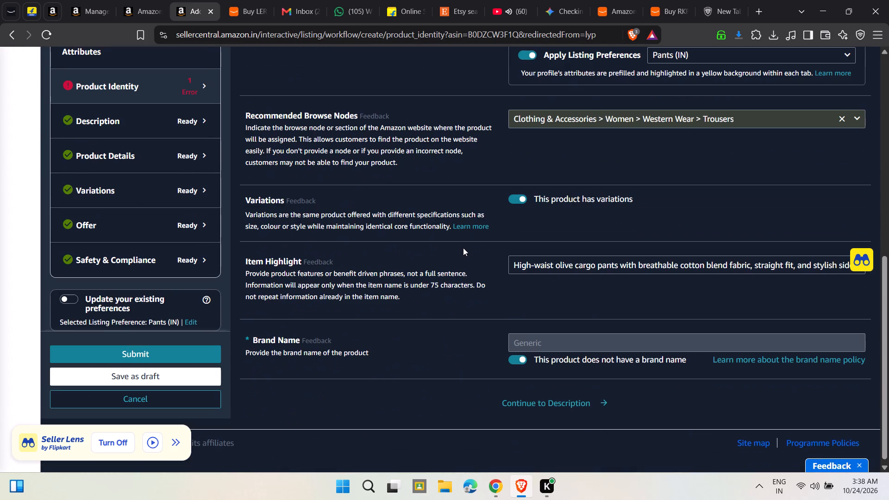
scroll(438, 203, up, 4)
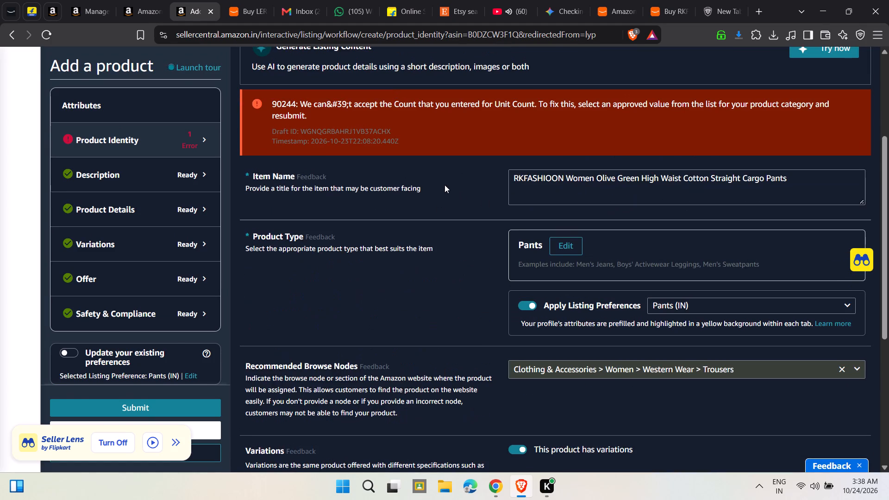
scroll(444, 185, up, 2)
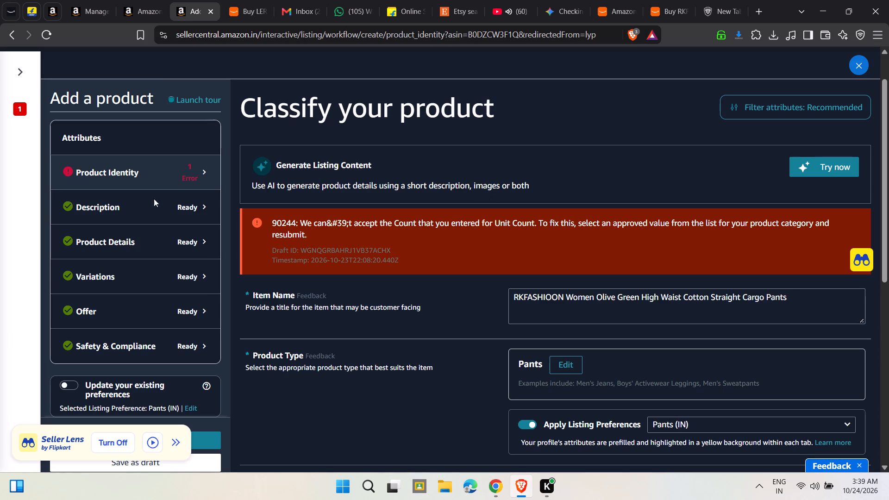
click(144, 212)
scroll(133, 307, down, 1)
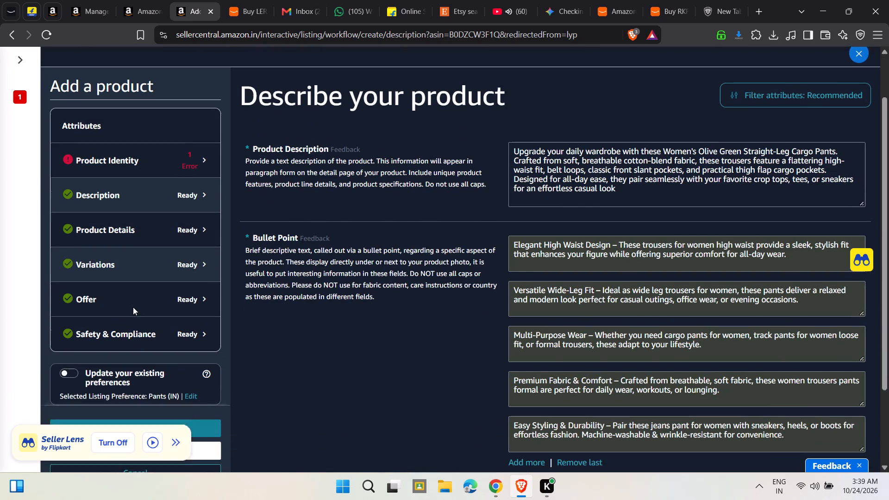
scroll(133, 307, down, 1)
Open Product Details and examine its attributes from Model Number down to the Unit Count section.
click(140, 214)
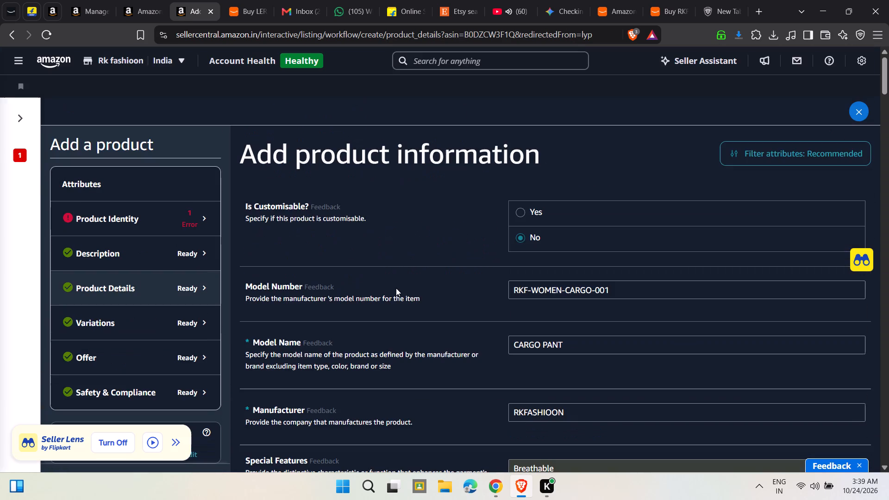
scroll(509, 312, down, 5)
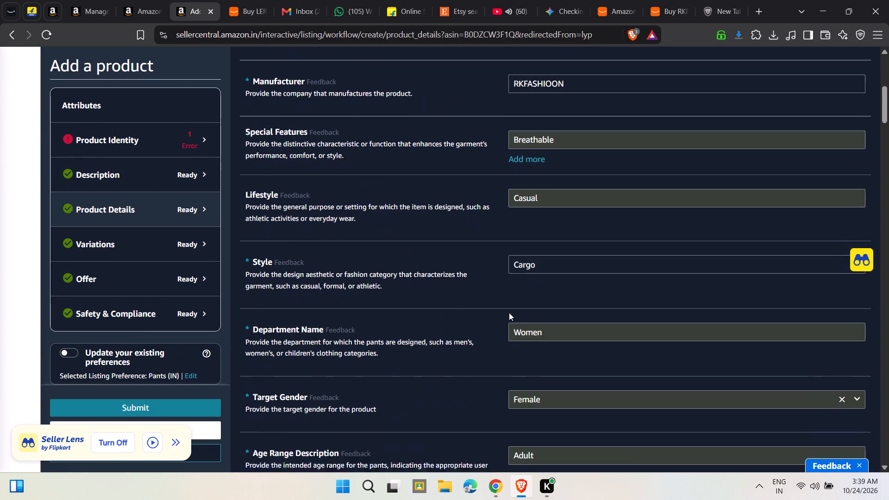
scroll(509, 312, down, 7)
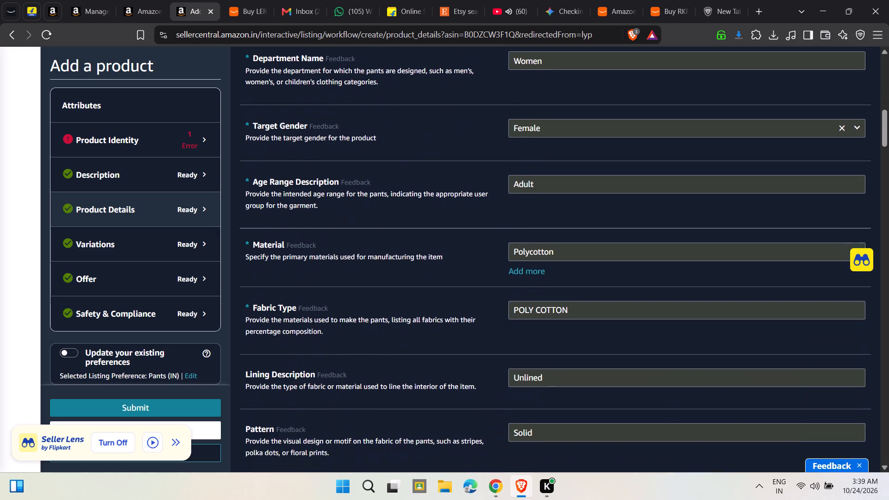
scroll(509, 312, down, 2)
scroll(544, 270, down, 5)
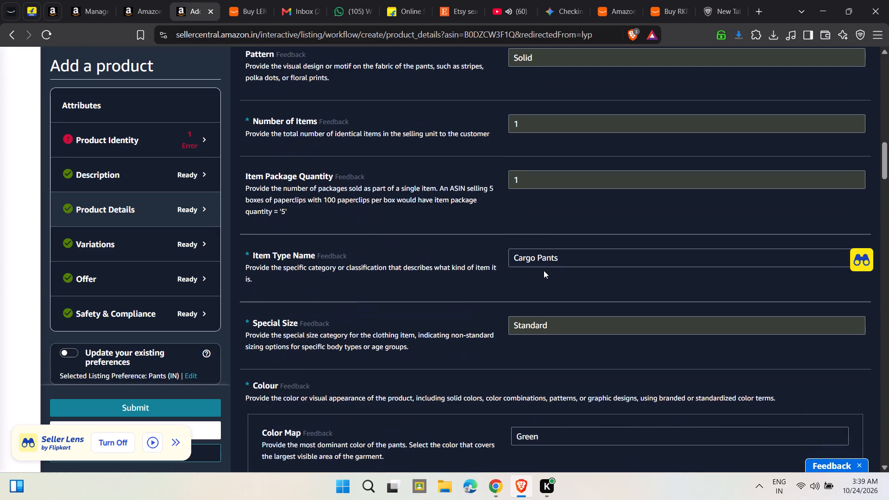
scroll(544, 270, down, 2)
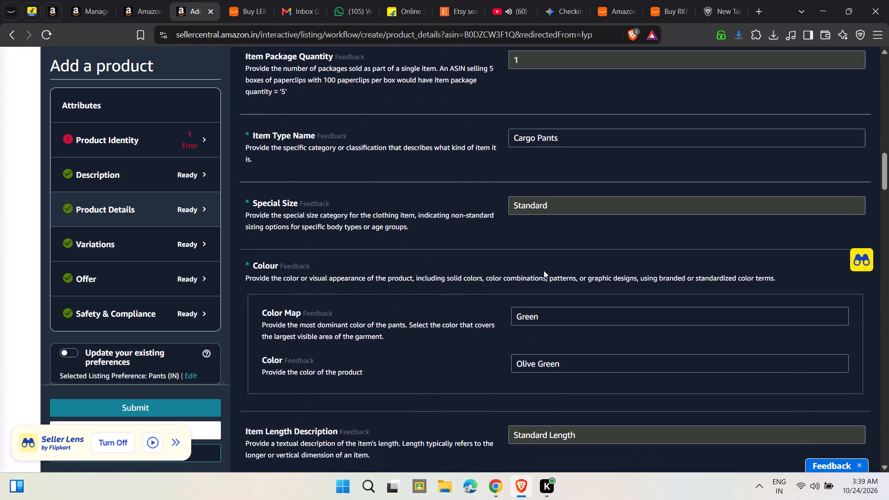
scroll(544, 270, down, 6)
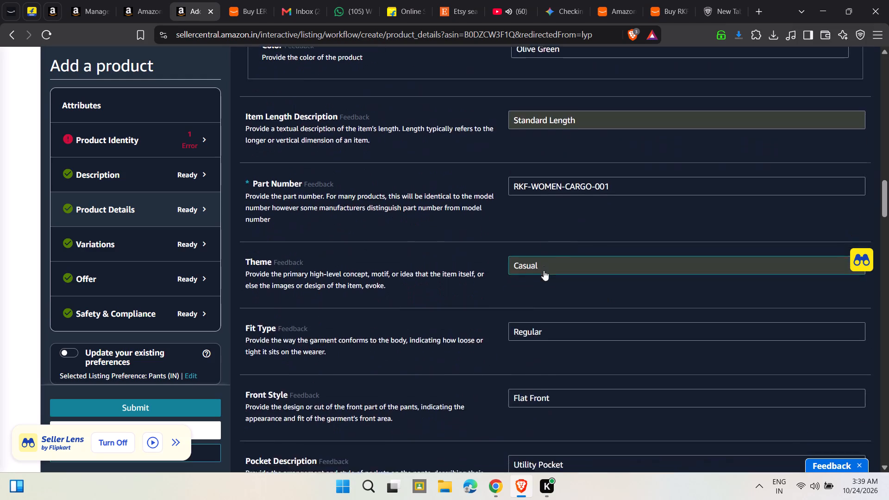
scroll(544, 270, down, 6)
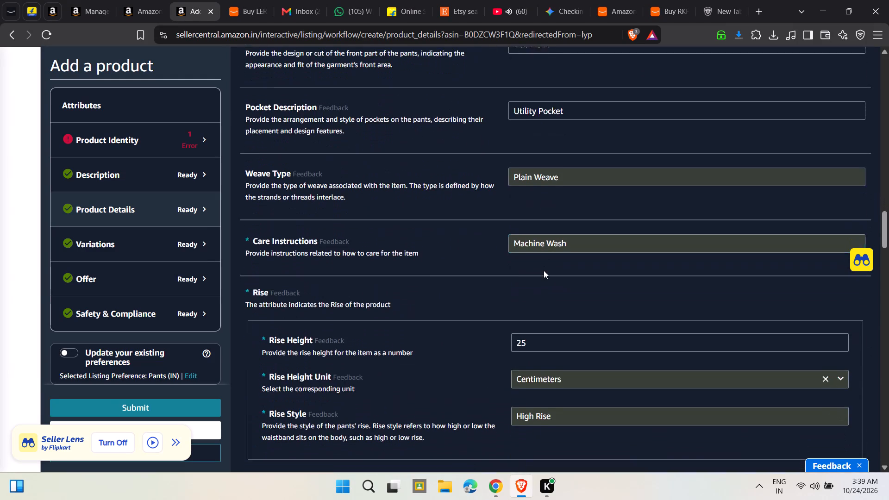
scroll(544, 270, down, 6)
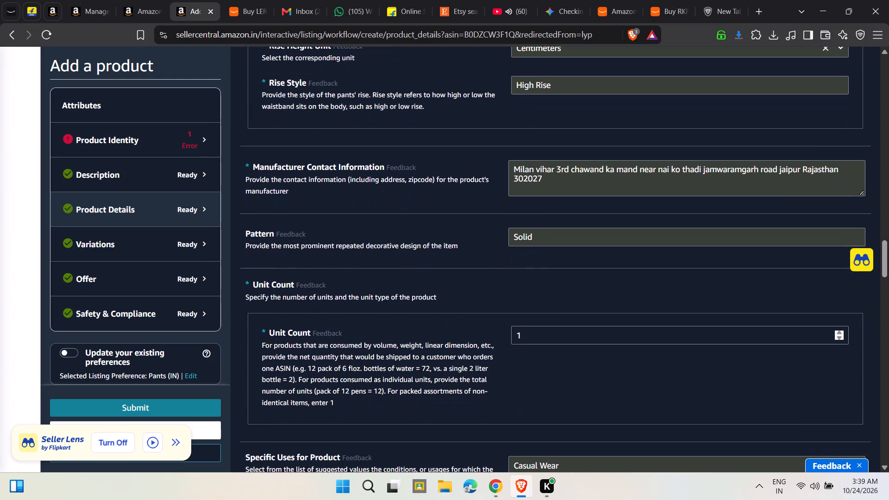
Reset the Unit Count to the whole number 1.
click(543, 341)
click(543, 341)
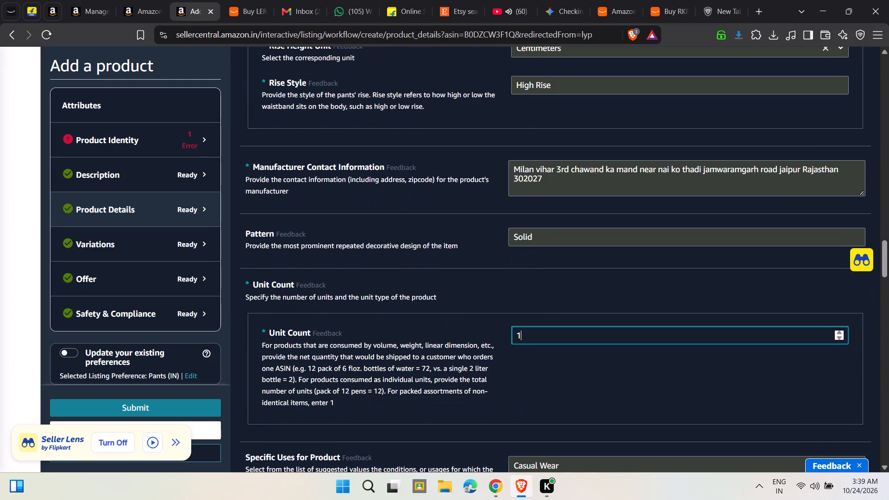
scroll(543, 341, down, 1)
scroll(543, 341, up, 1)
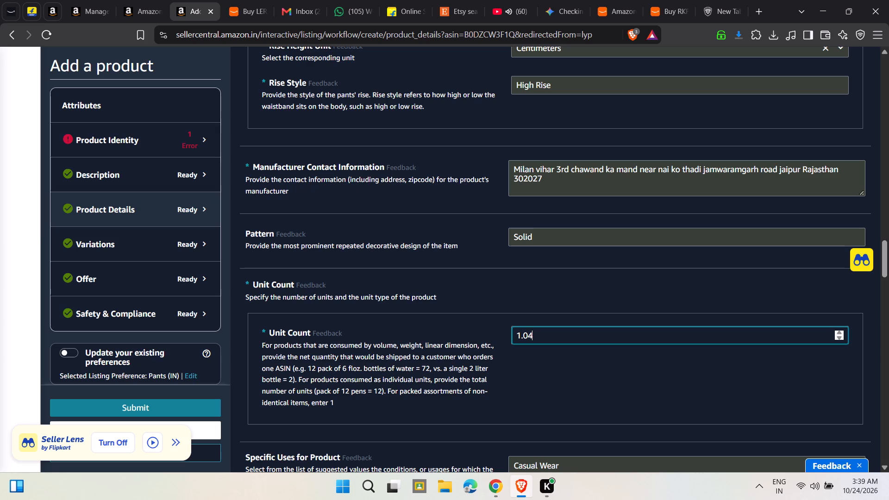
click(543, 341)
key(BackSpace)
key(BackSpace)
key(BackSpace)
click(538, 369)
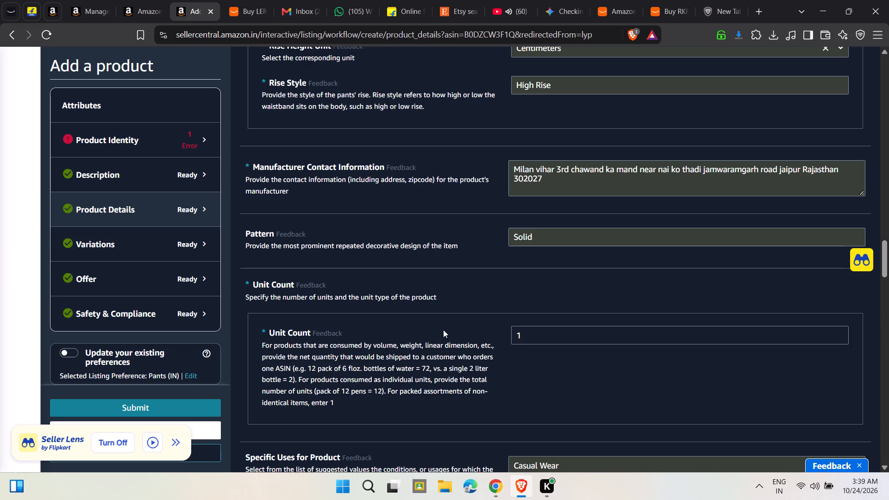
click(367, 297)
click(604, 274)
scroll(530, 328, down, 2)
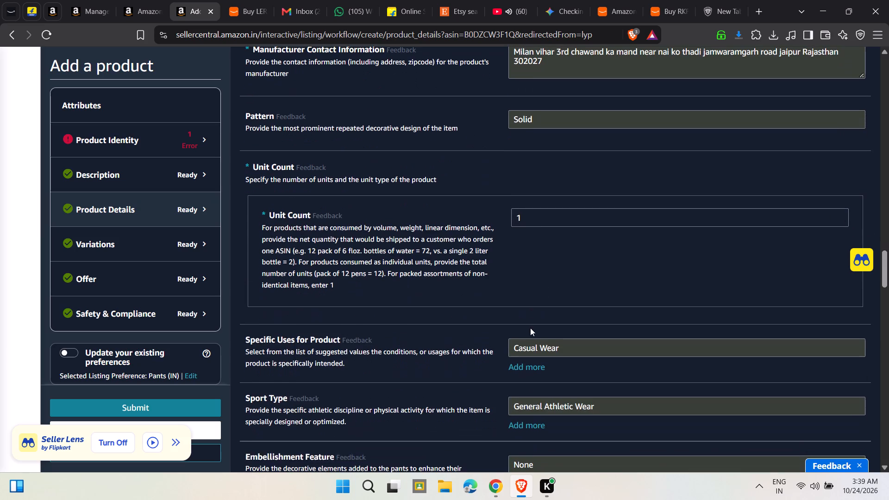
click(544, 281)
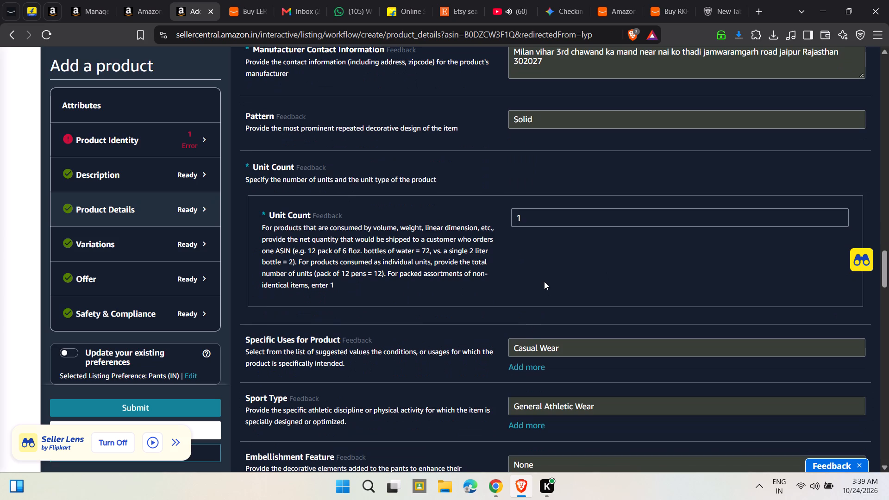
Review the remaining Product Details attributes from Unit Count down to Closure Type and Pants Form Type.
scroll(544, 281, down, 1)
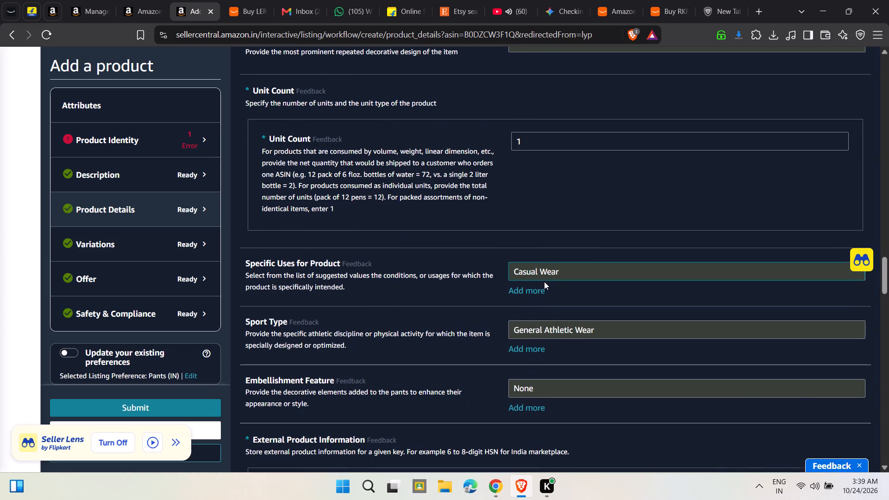
click(595, 221)
scroll(595, 221, down, 2)
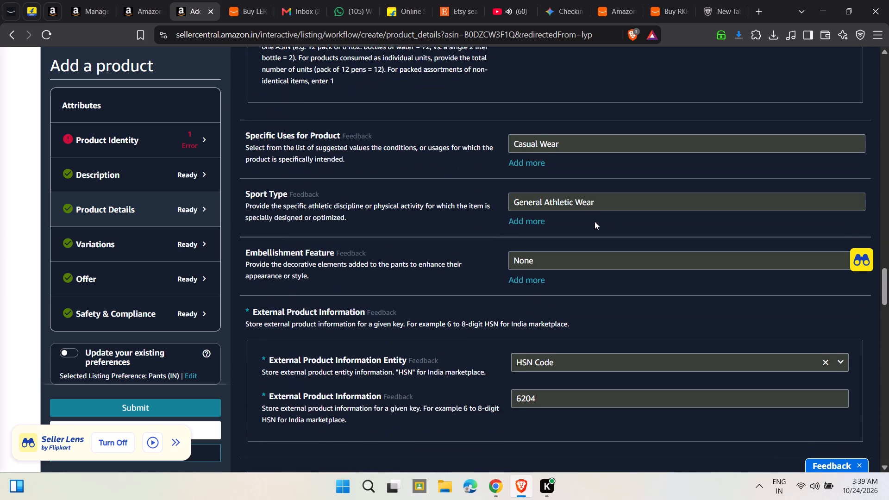
scroll(595, 221, down, 10)
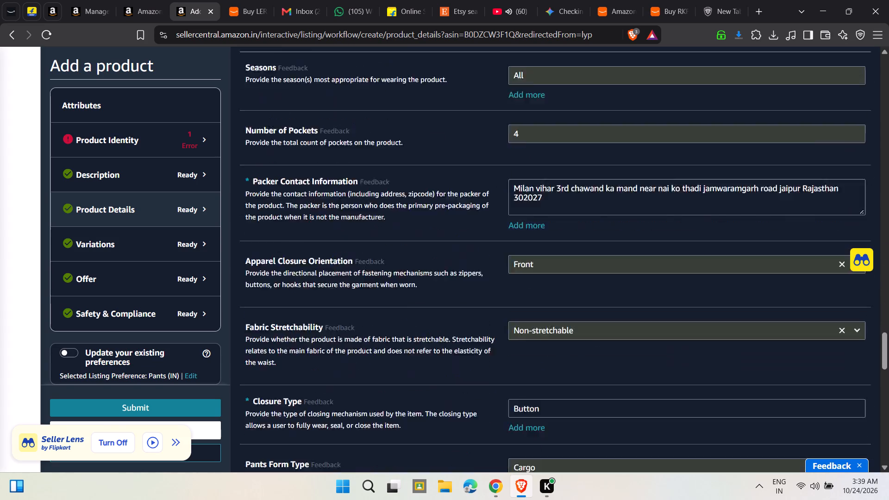
Open Product Identity and examine its 90244 error banner and every field from Item Name down to Brand Name.
click(184, 148)
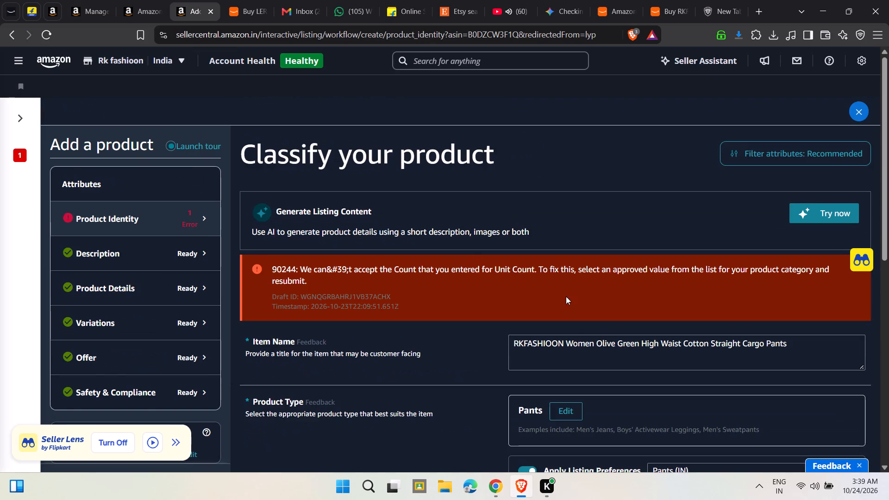
scroll(566, 296, down, 2)
click(438, 205)
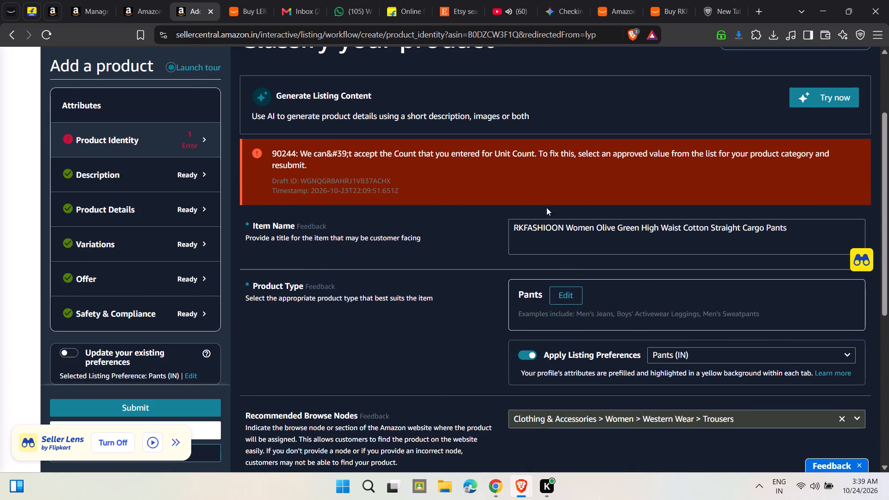
click(405, 231)
scroll(441, 297, down, 3)
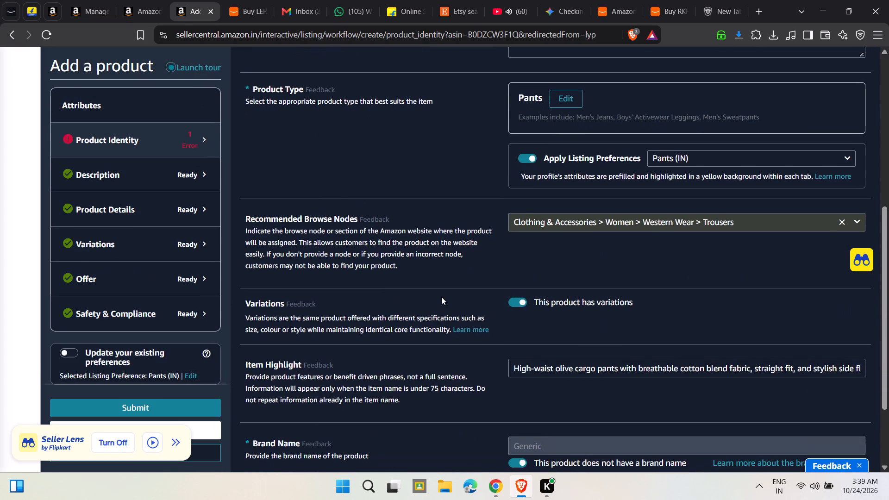
scroll(441, 297, up, 3)
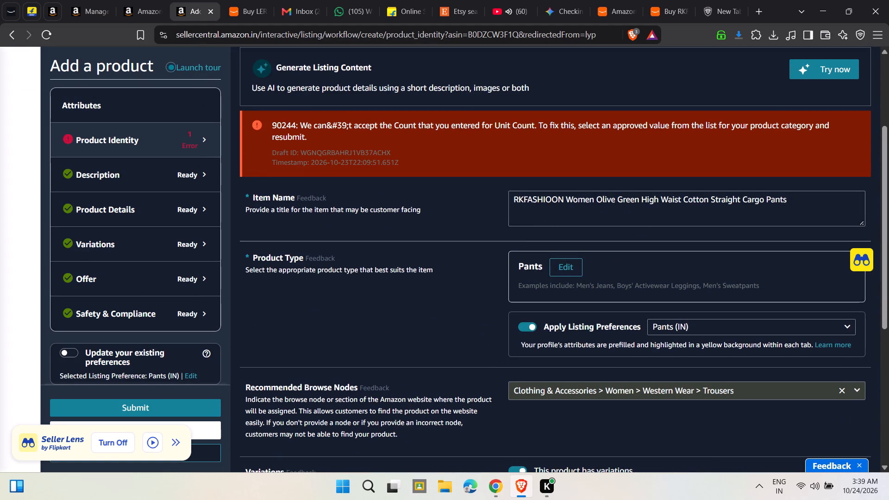
click(749, 218)
scroll(707, 287, down, 3)
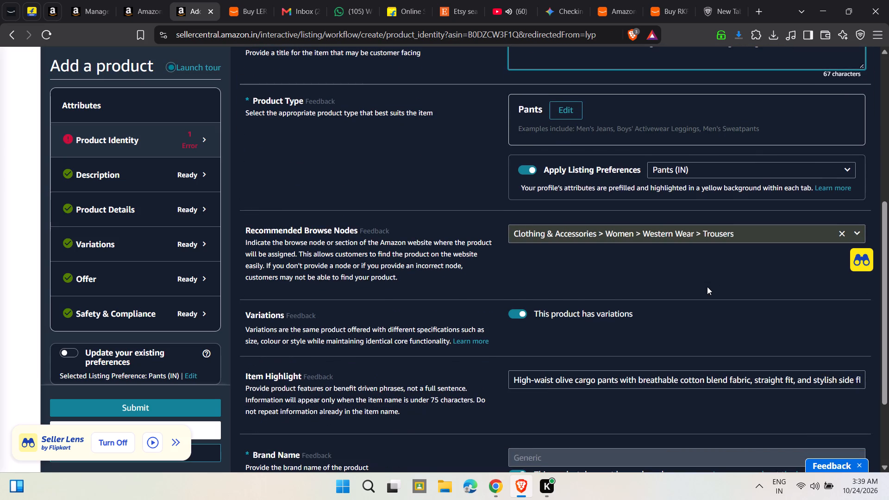
scroll(730, 256, down, 2)
click(713, 263)
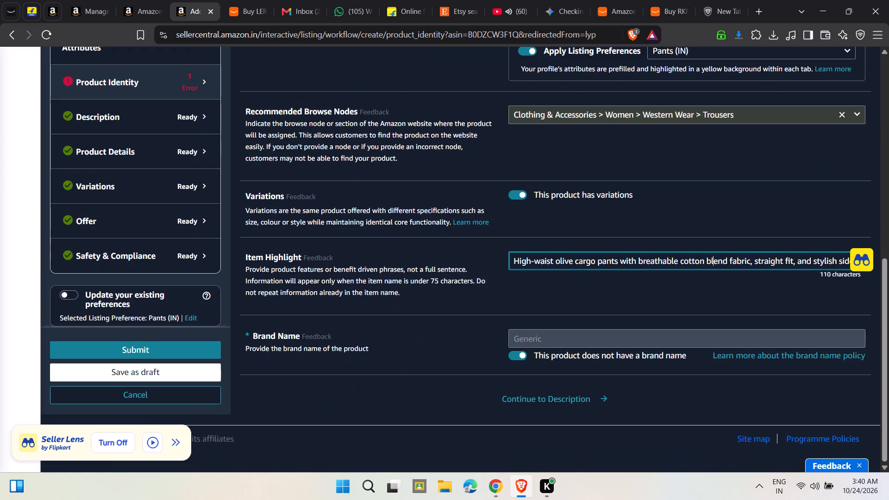
click(680, 316)
scroll(680, 316, down, 2)
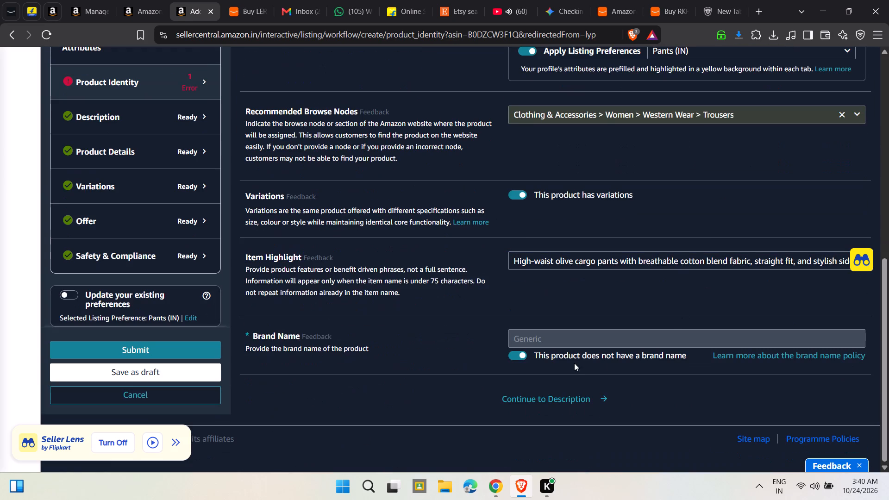
Continue to Description, then return to Product Identity and recheck its fields for the source of the error.
click(543, 397)
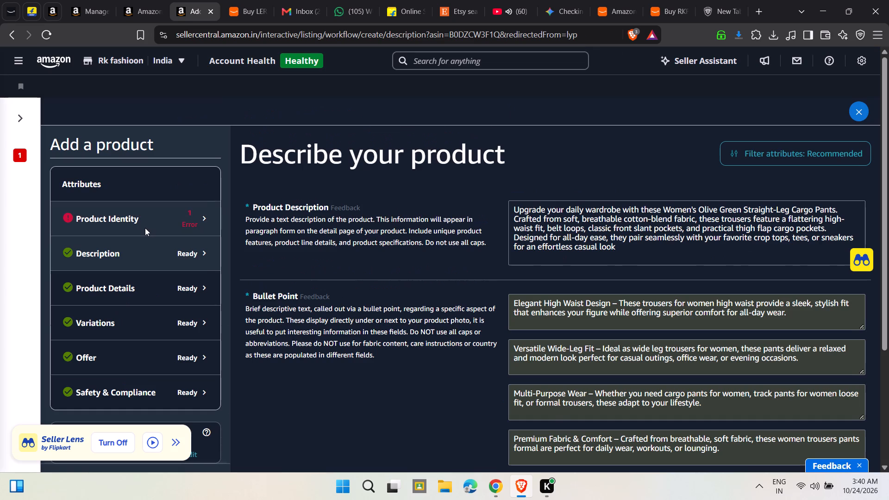
click(144, 228)
scroll(134, 377, down, 4)
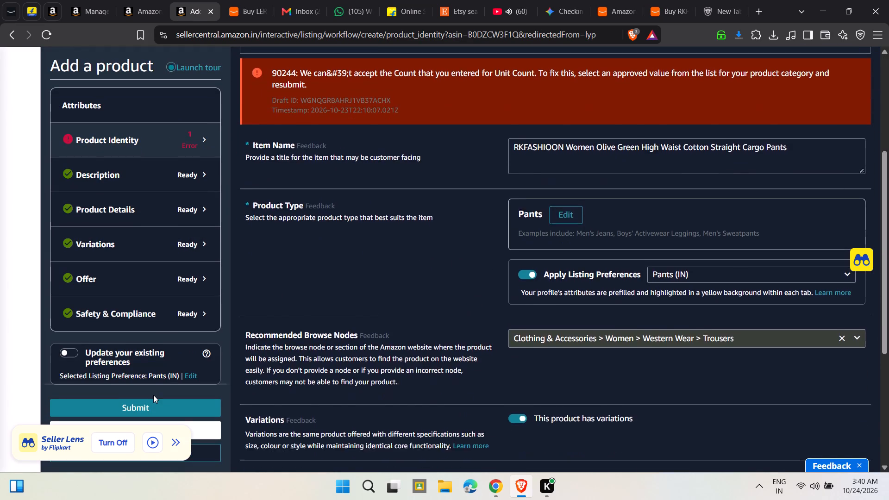
scroll(153, 395, down, 1)
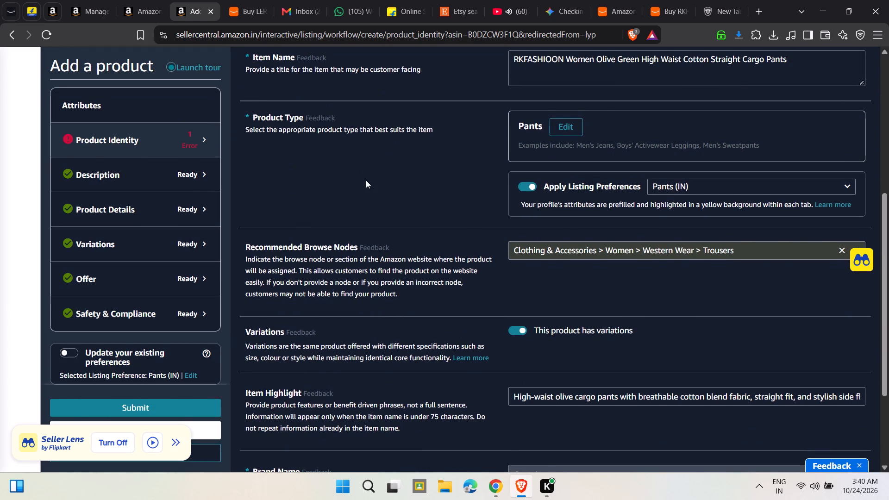
click(365, 178)
scroll(301, 219, down, 2)
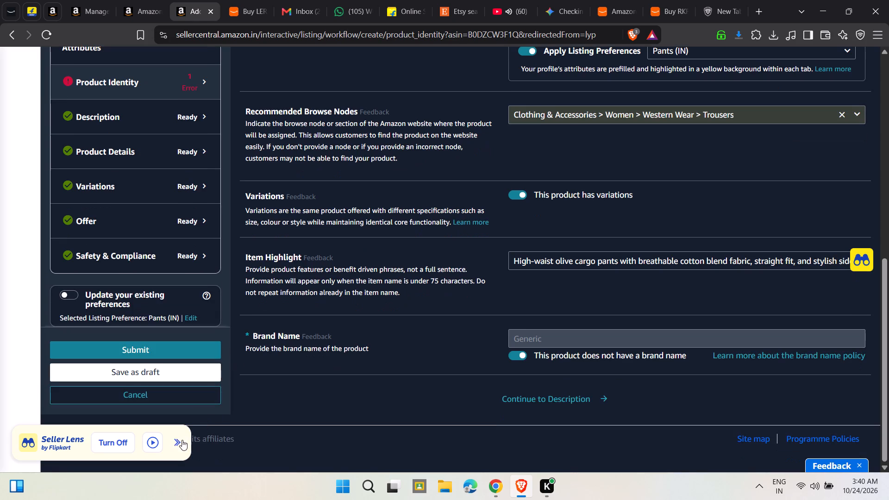
Move the Seller Lens widget away from the form's action buttons and submit the listing from Safety & Compliance.
click(182, 440)
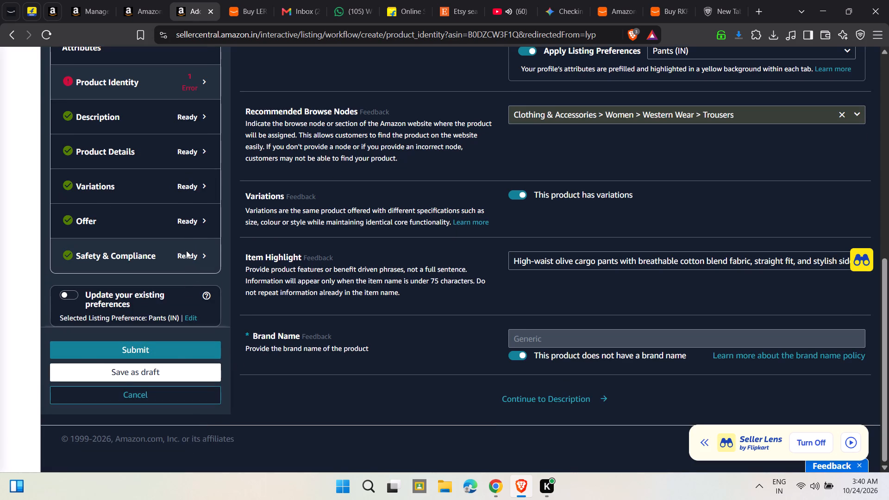
click(186, 250)
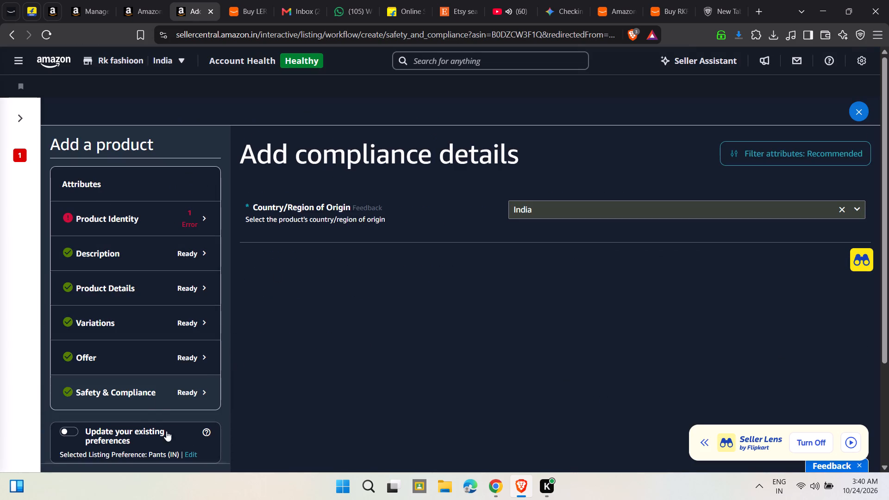
scroll(152, 400, down, 3)
click(146, 342)
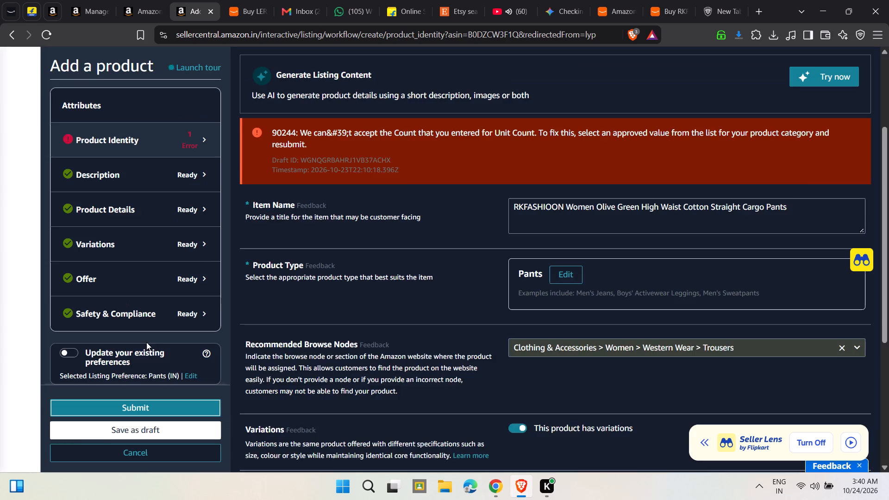
click(452, 289)
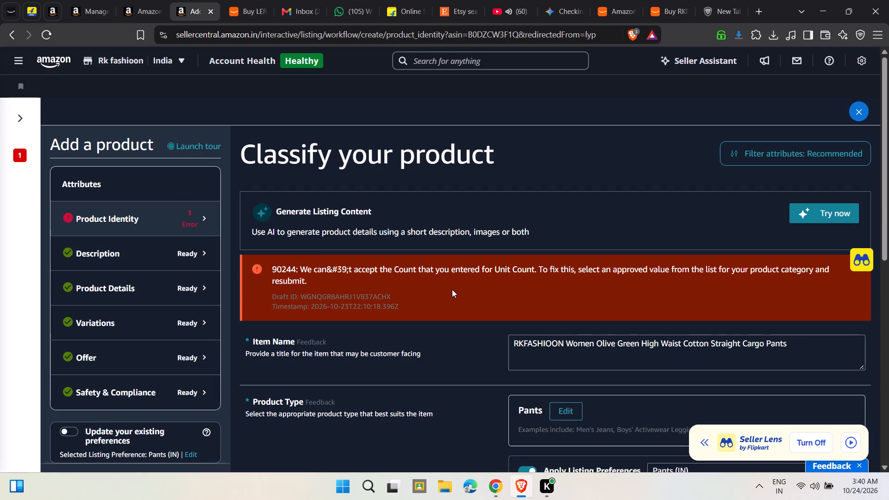
drag(432, 297, 384, 303)
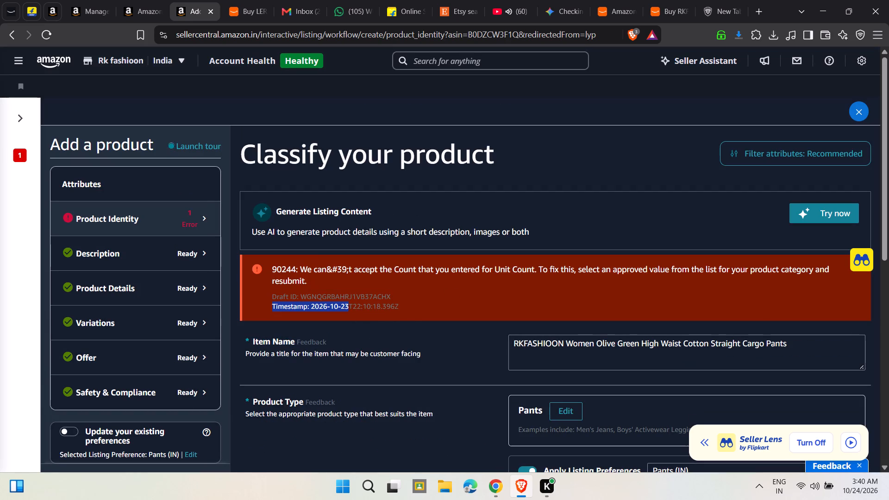
drag(384, 303, 403, 308)
click(403, 308)
drag(404, 307, 340, 306)
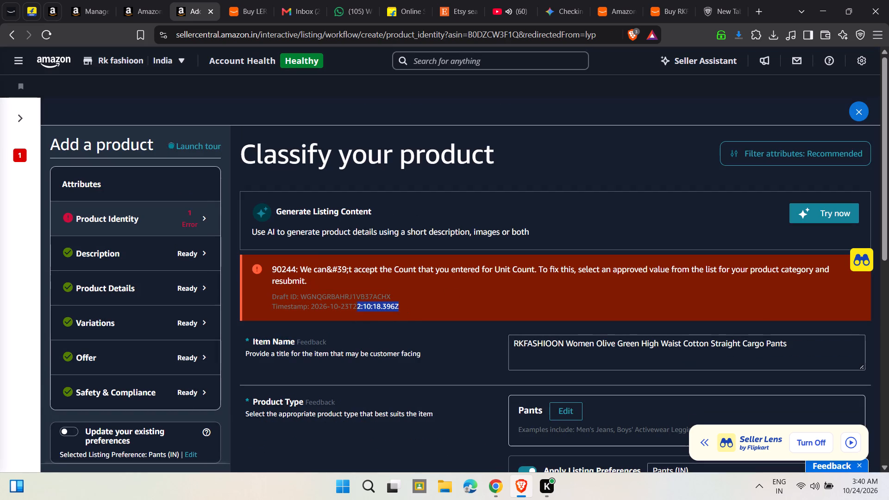
drag(340, 306, 268, 299)
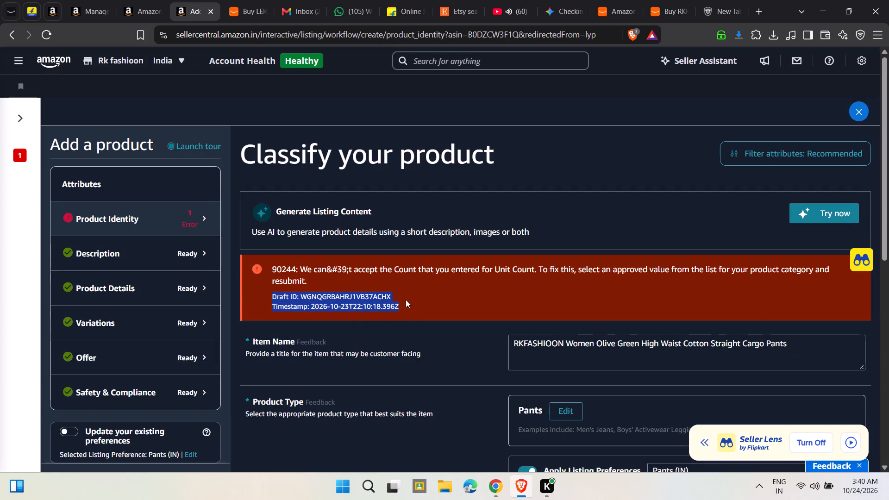
click(406, 300)
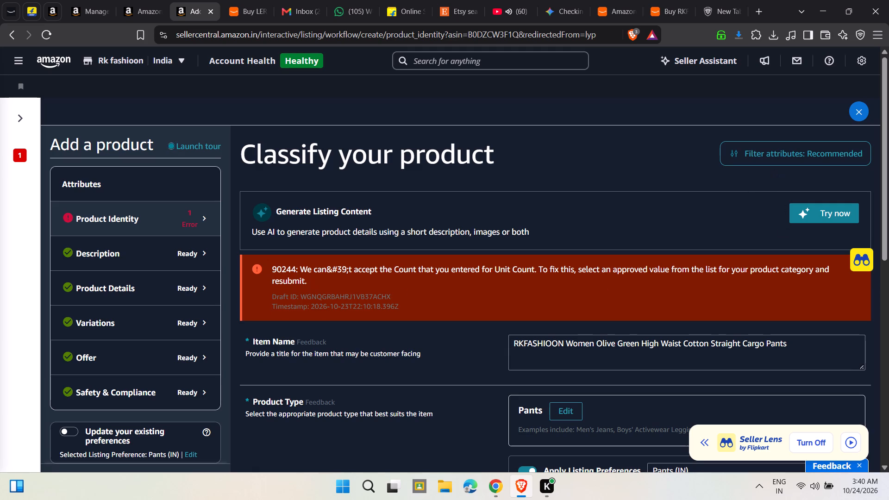
scroll(363, 338, down, 2)
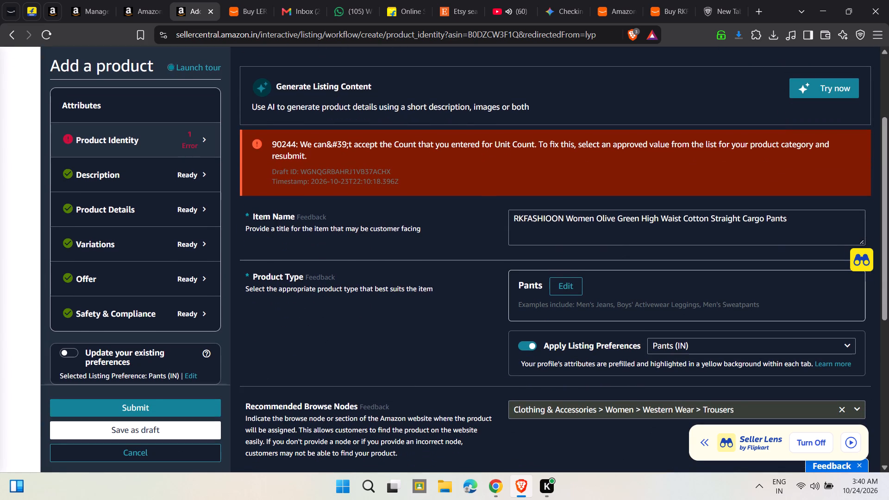
click(779, 224)
click(671, 288)
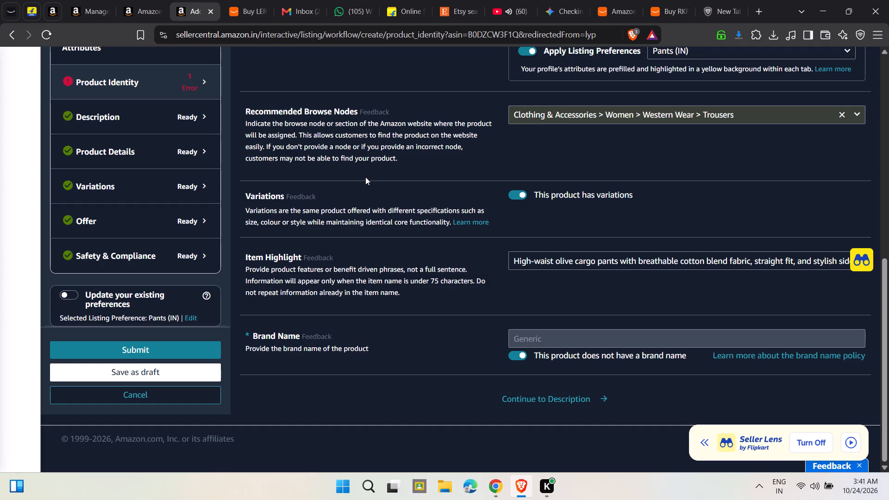
click(119, 172)
click(130, 259)
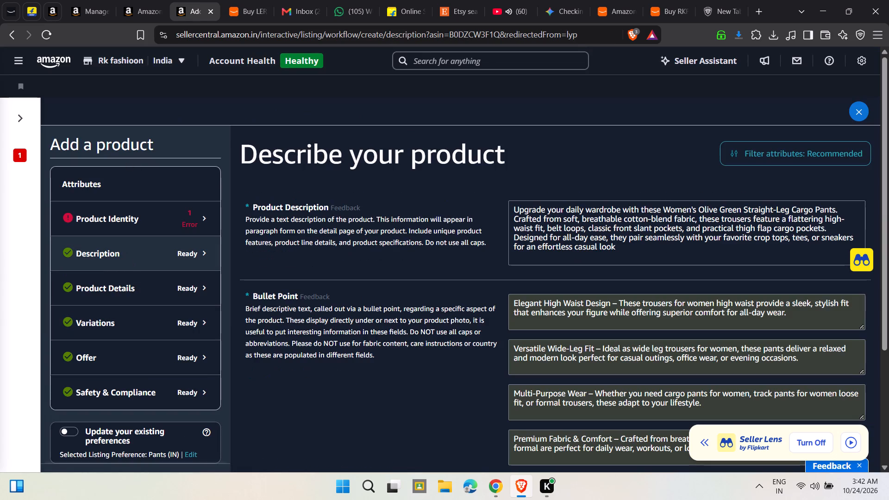
scroll(546, 350, down, 5)
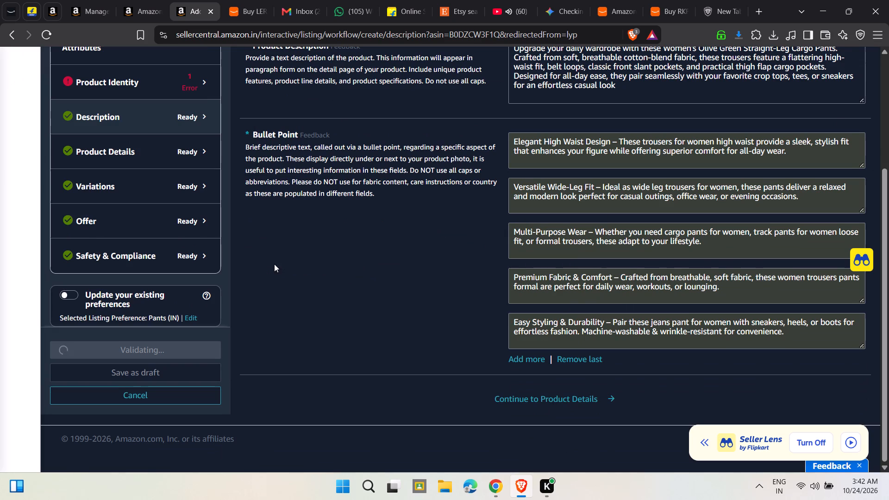
click(150, 154)
scroll(558, 314, down, 13)
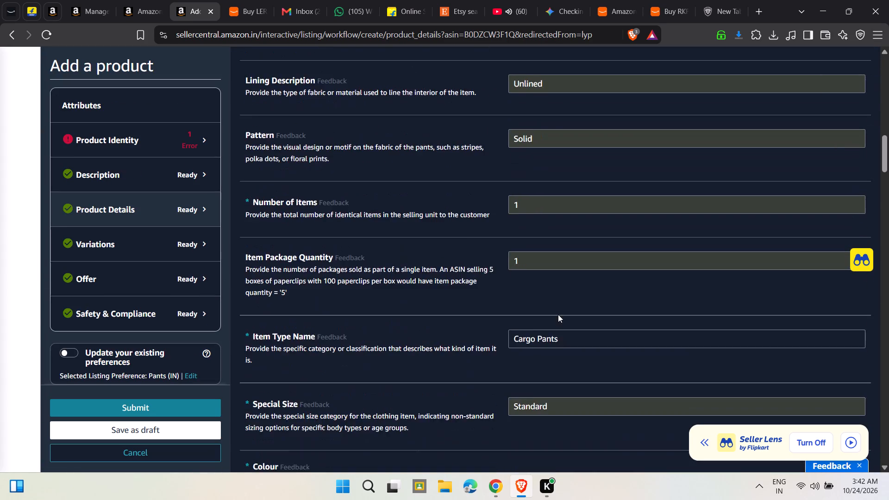
scroll(558, 314, down, 9)
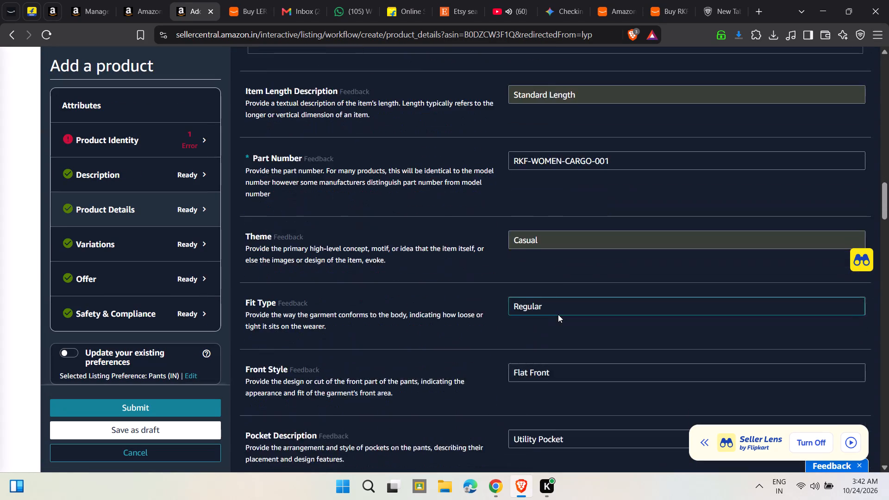
scroll(558, 314, down, 10)
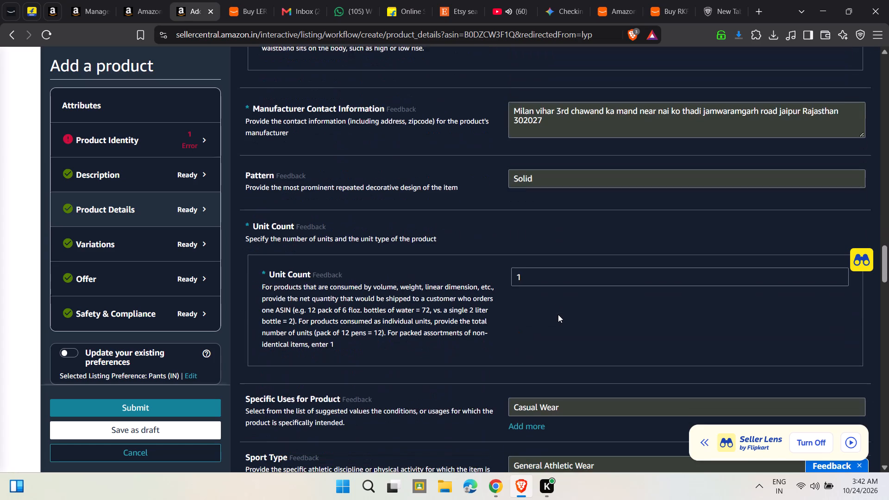
scroll(558, 314, down, 1)
click(524, 268)
key(BackSpace)
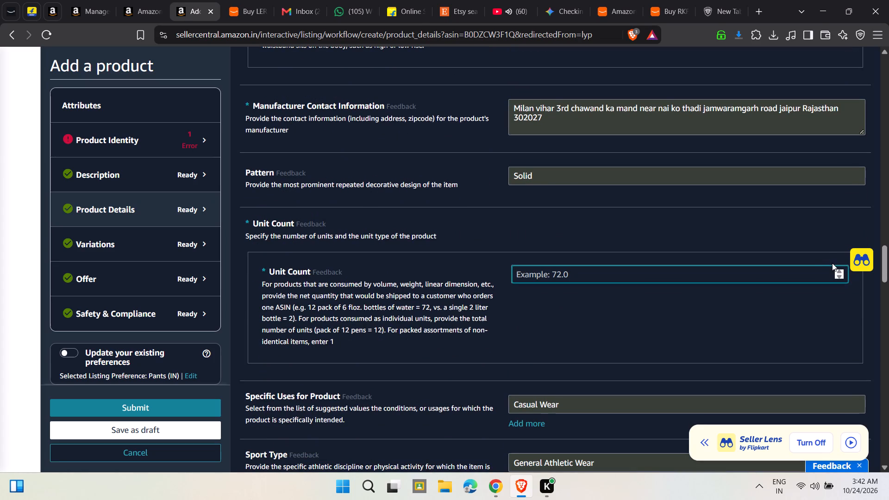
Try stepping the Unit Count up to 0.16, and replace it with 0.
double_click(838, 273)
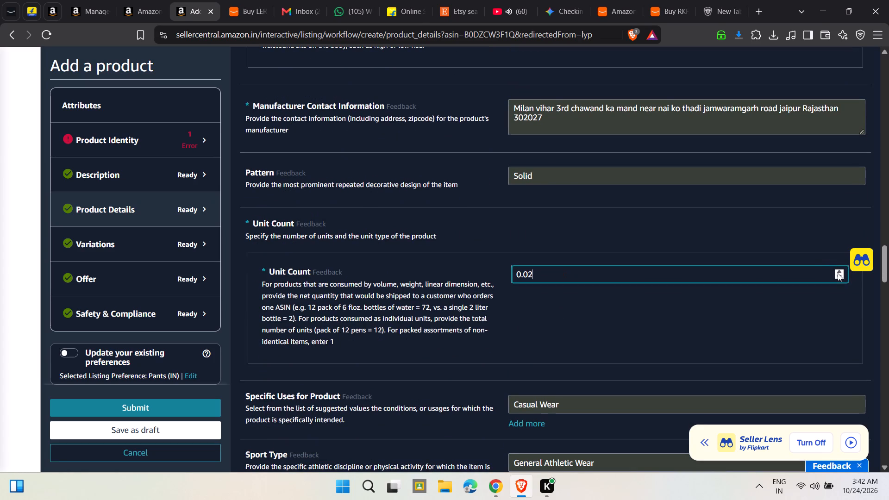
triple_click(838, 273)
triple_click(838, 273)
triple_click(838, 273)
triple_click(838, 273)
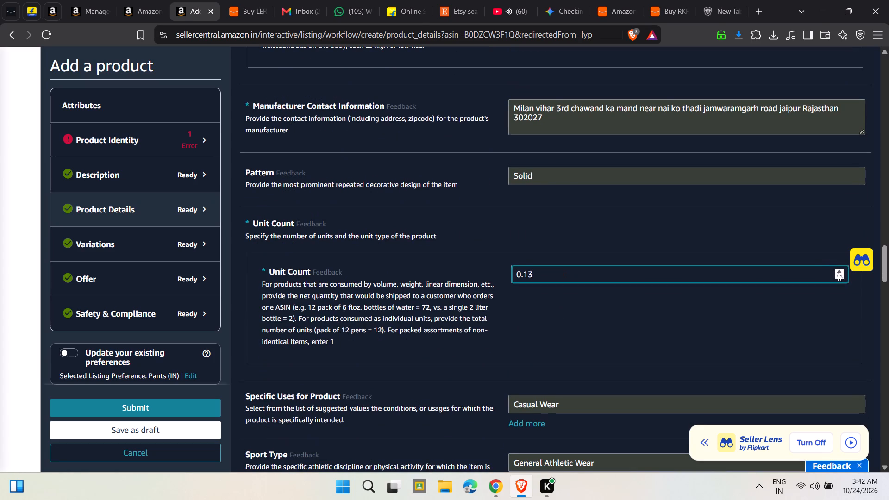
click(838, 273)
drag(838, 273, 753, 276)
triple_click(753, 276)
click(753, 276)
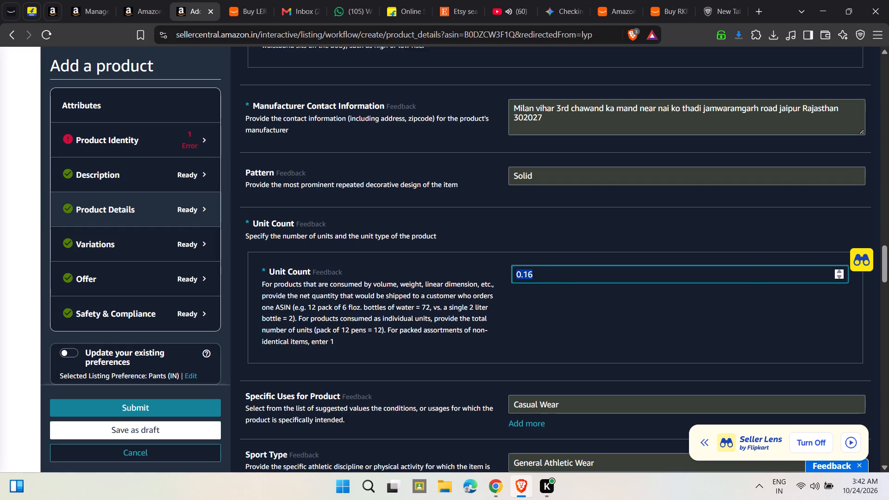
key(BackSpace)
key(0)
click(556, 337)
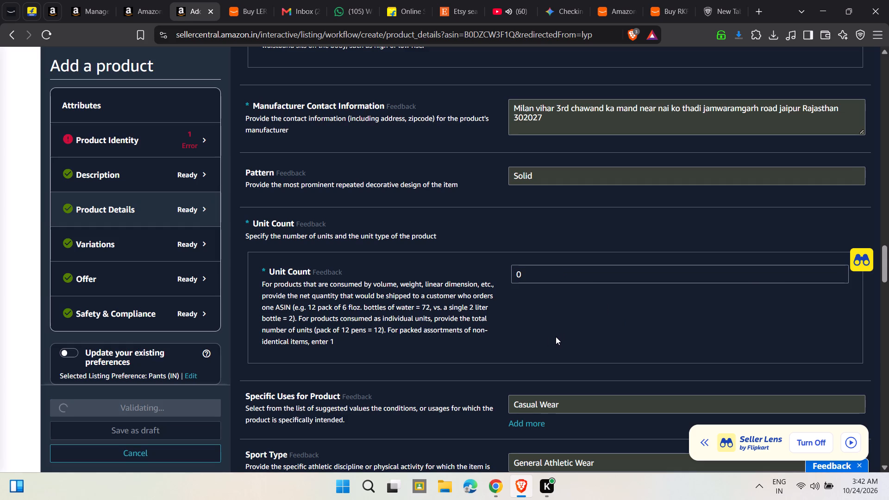
Clear the Unit Count field in Product Details and leave it blank.
click(542, 276)
key(BackSpace)
key(BackSpace)
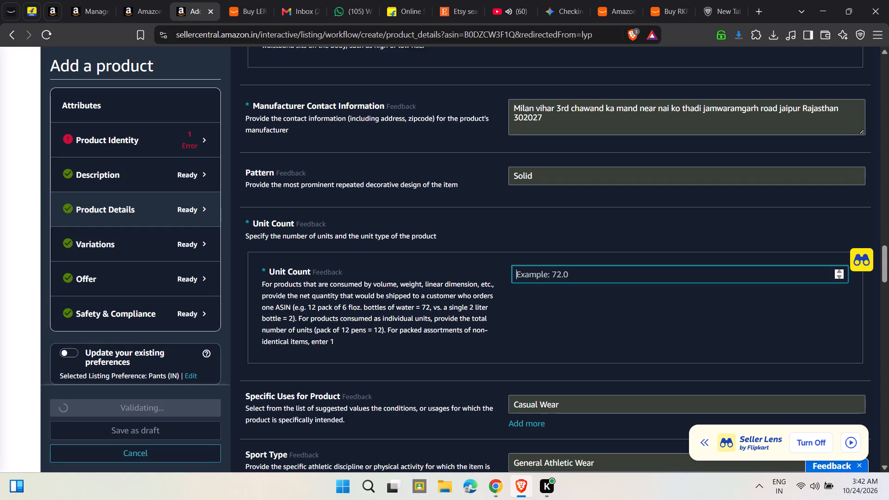
click(487, 220)
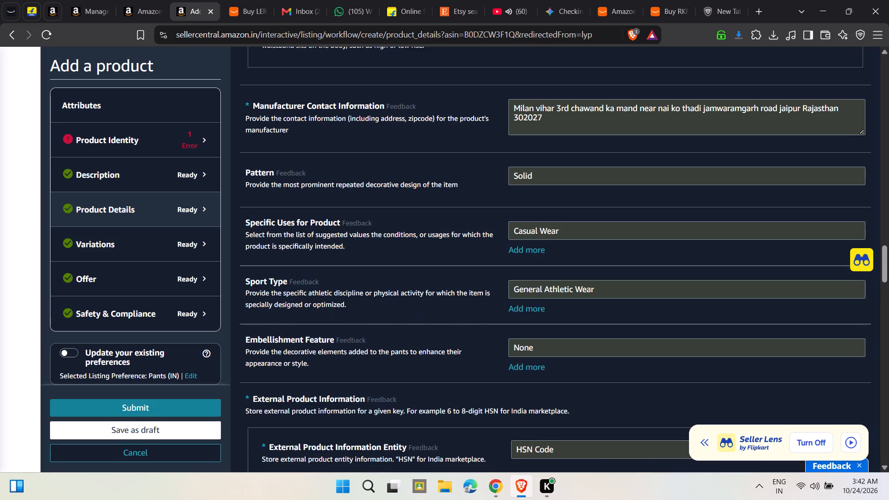
Examine the Product Details attributes from Rise through Item Weight and back up to Number of Items.
scroll(451, 252, up, 3)
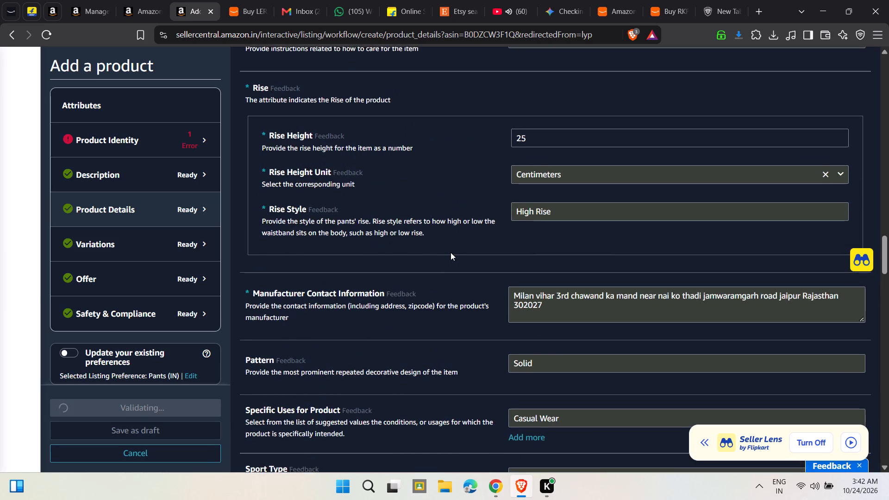
scroll(451, 252, up, 2)
scroll(451, 252, down, 11)
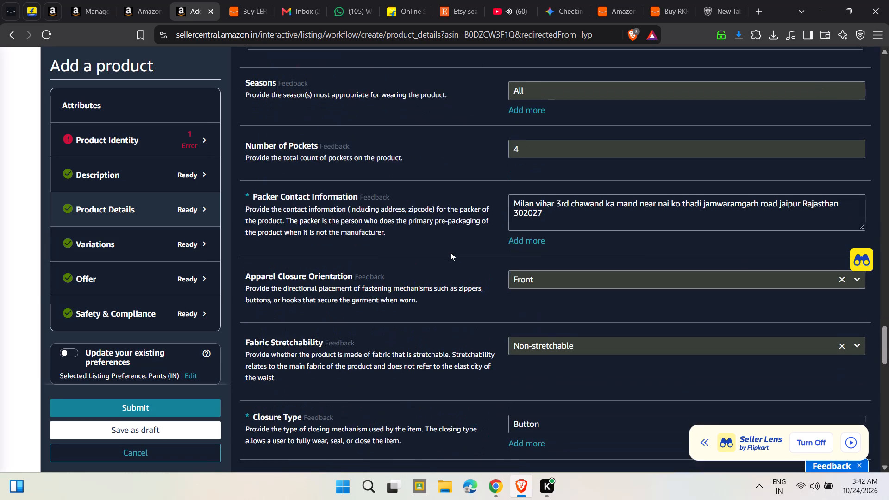
scroll(451, 252, down, 14)
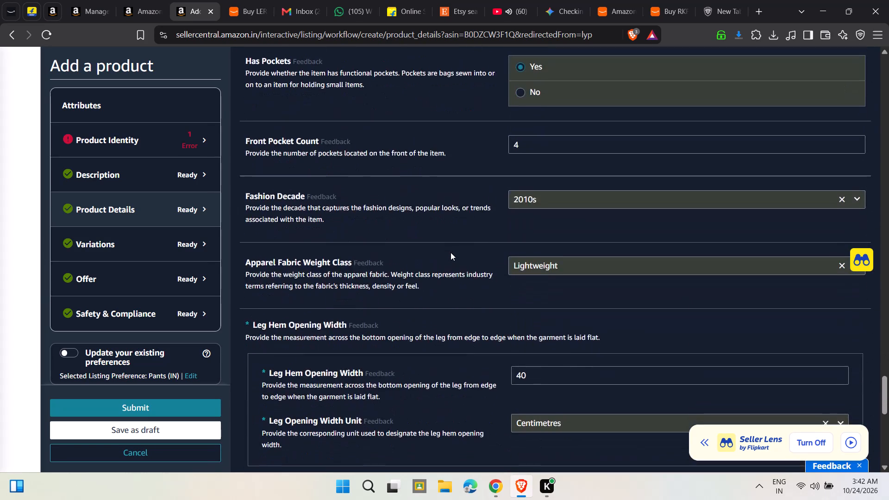
scroll(451, 252, down, 11)
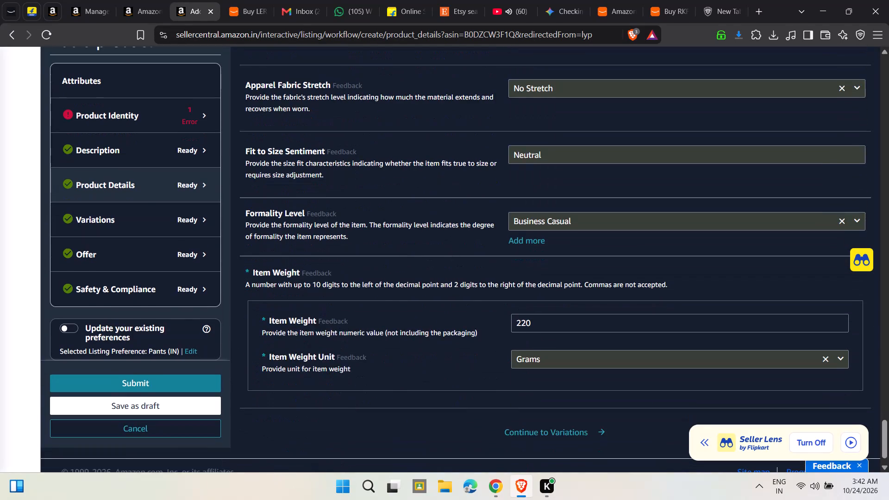
scroll(451, 252, up, 13)
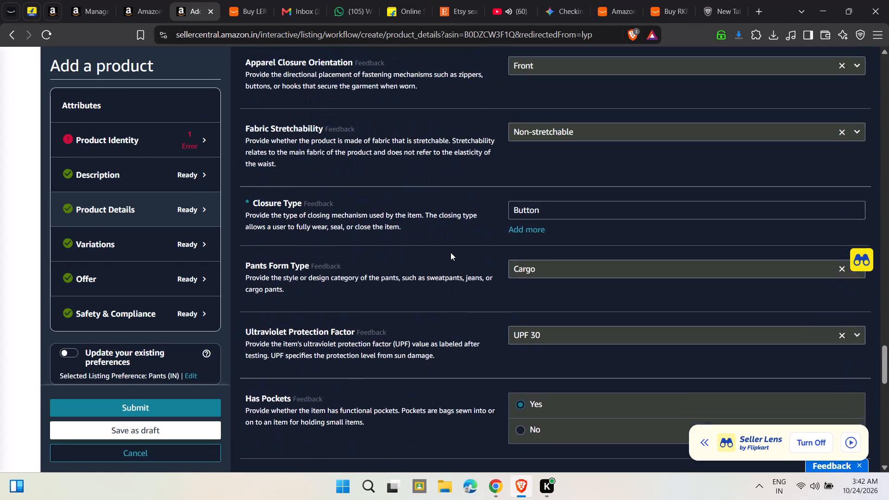
scroll(451, 252, up, 5)
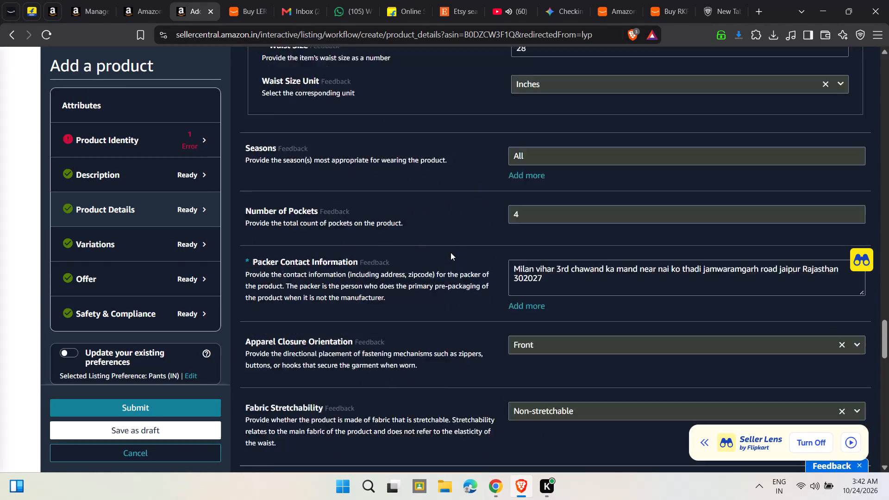
scroll(451, 252, up, 10)
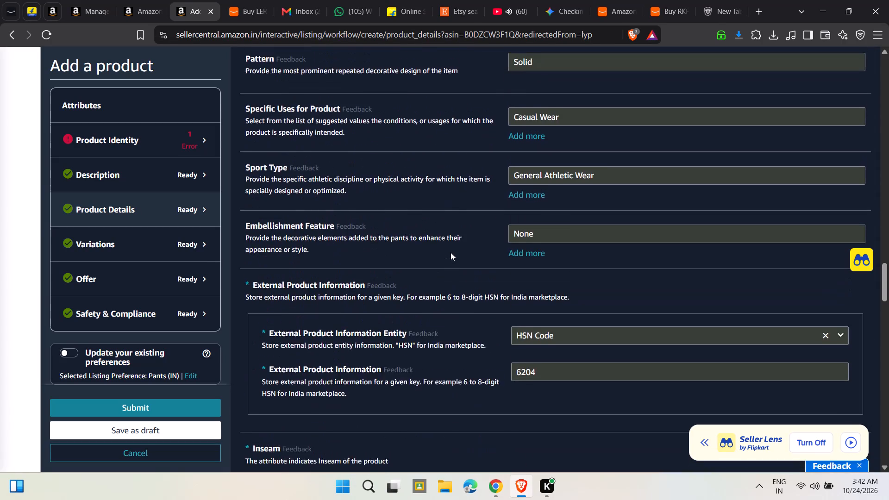
scroll(451, 252, up, 6)
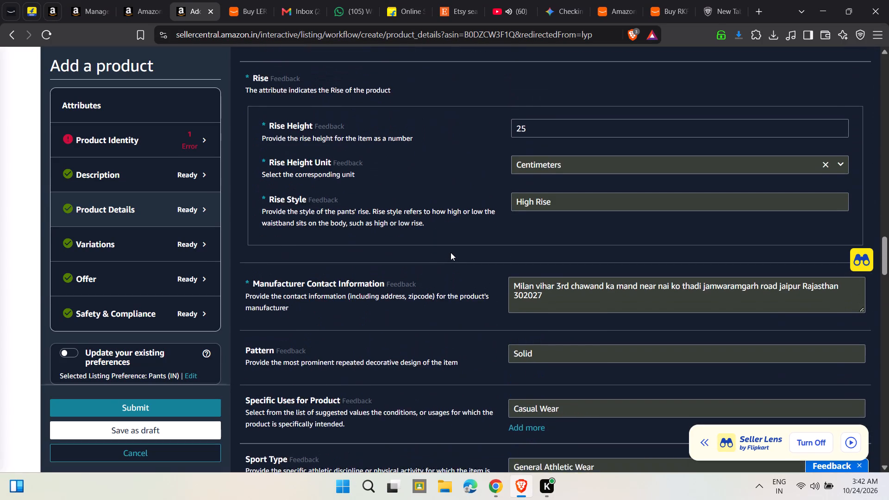
scroll(451, 252, up, 4)
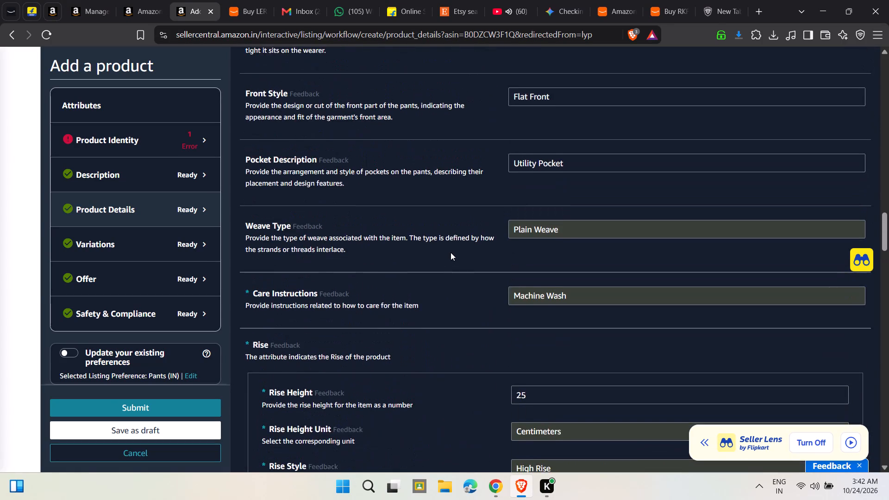
scroll(451, 252, up, 5)
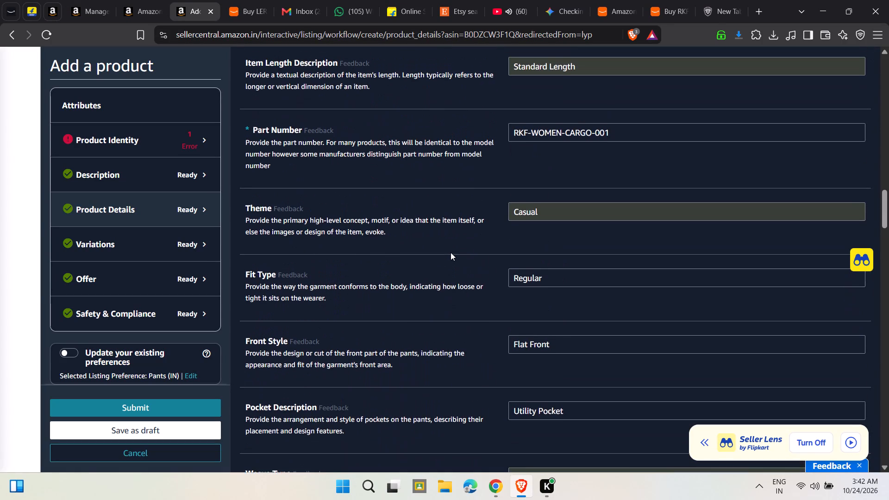
scroll(451, 252, up, 5)
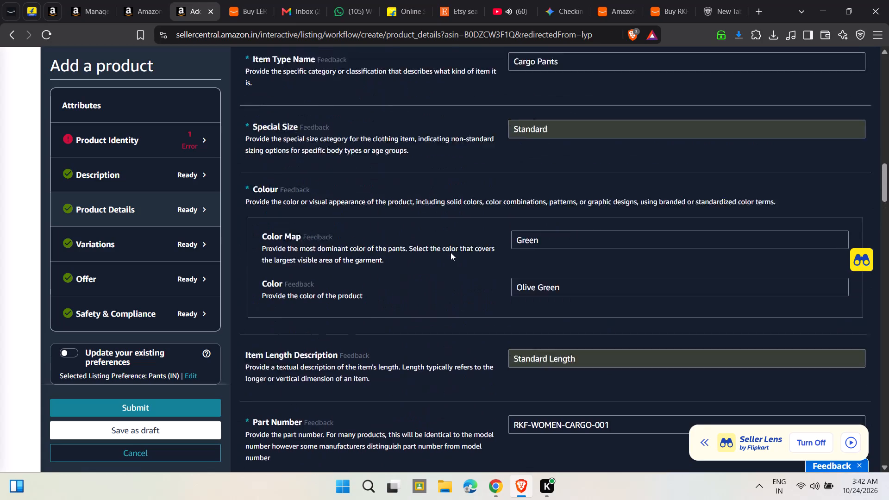
scroll(451, 252, up, 3)
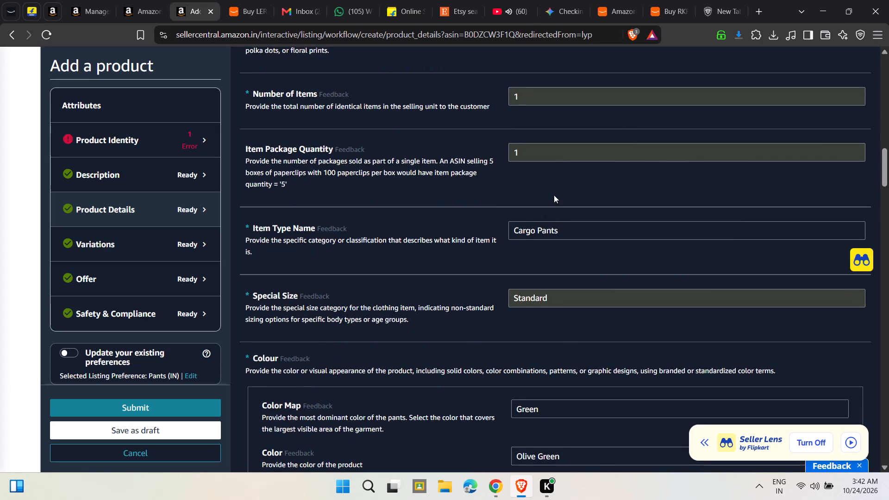
Recheck the Product Details attributes from Item Package Quantity through Apparel Fabric Stretch.
click(554, 195)
scroll(554, 195, down, 2)
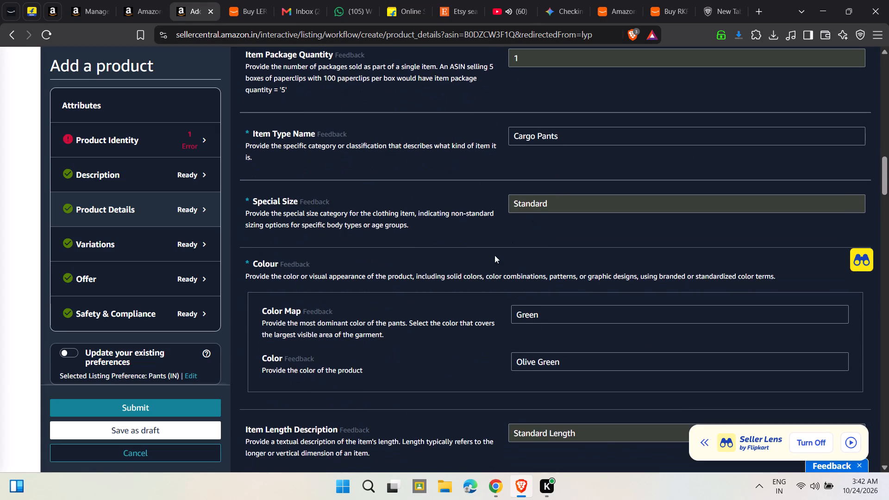
scroll(495, 255, down, 4)
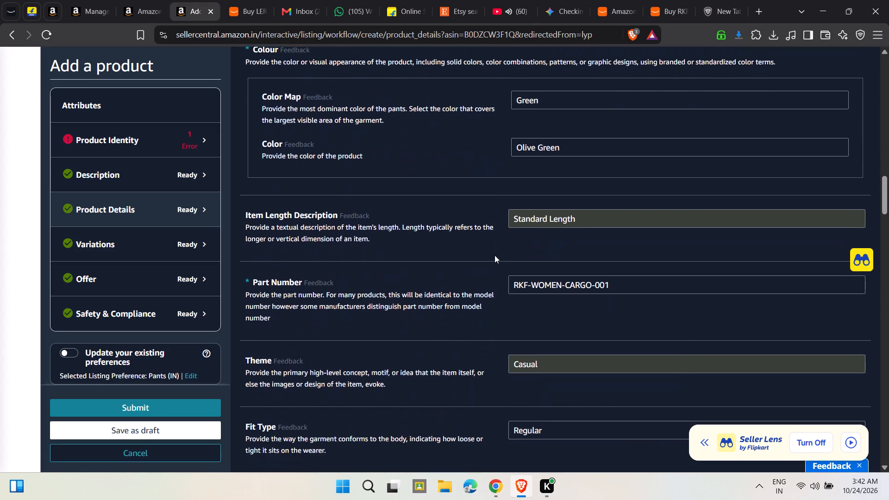
scroll(495, 255, down, 5)
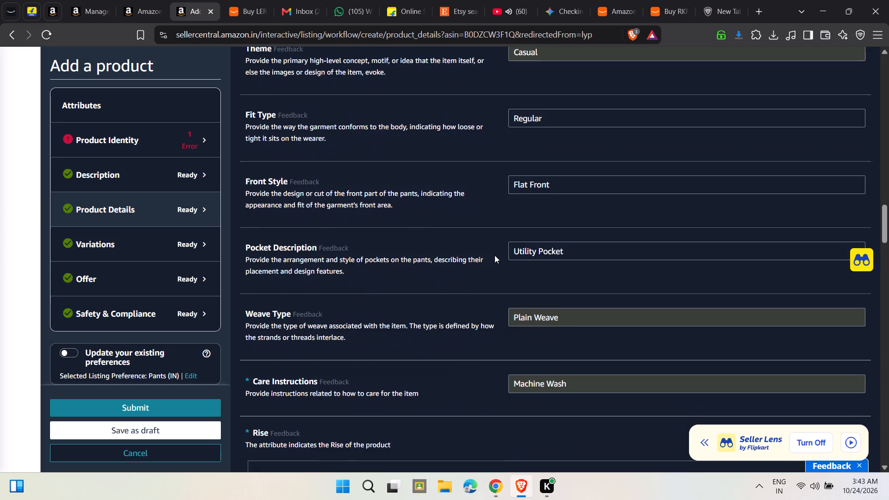
scroll(495, 255, down, 5)
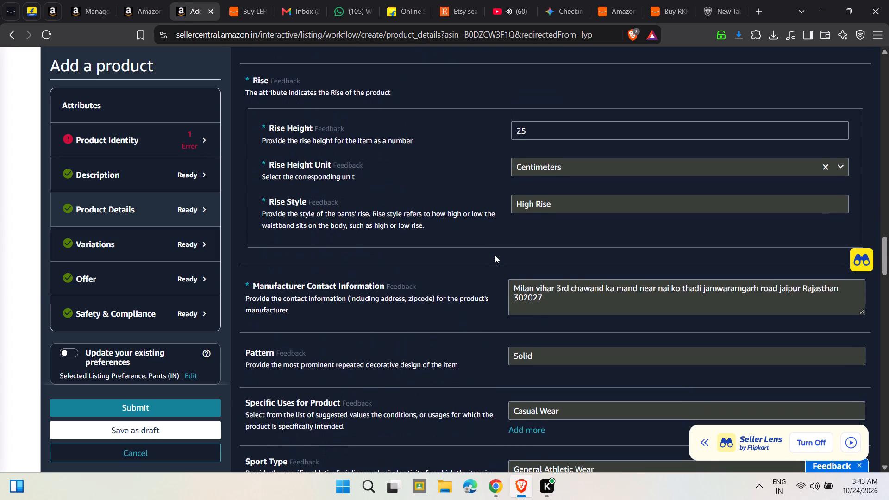
scroll(560, 361, down, 15)
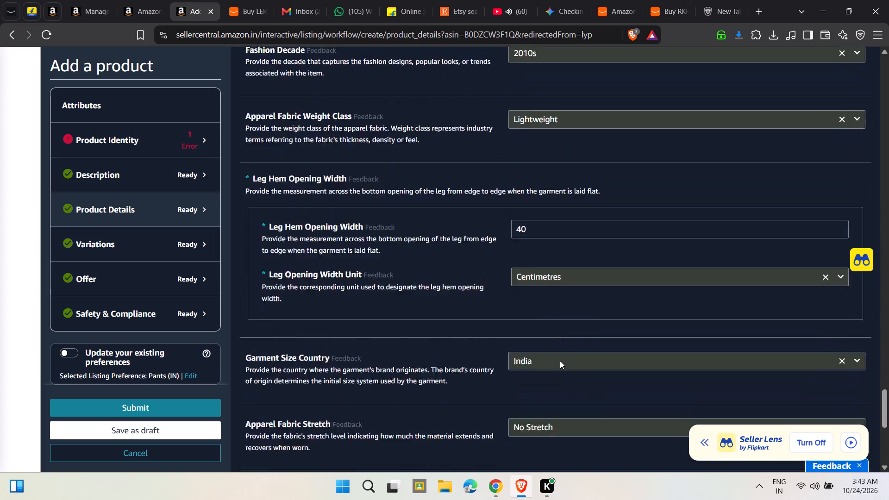
scroll(560, 361, down, 7)
Continue to Variations, and return to Product Identity to check the 90244 error banner and the fields below it.
click(548, 401)
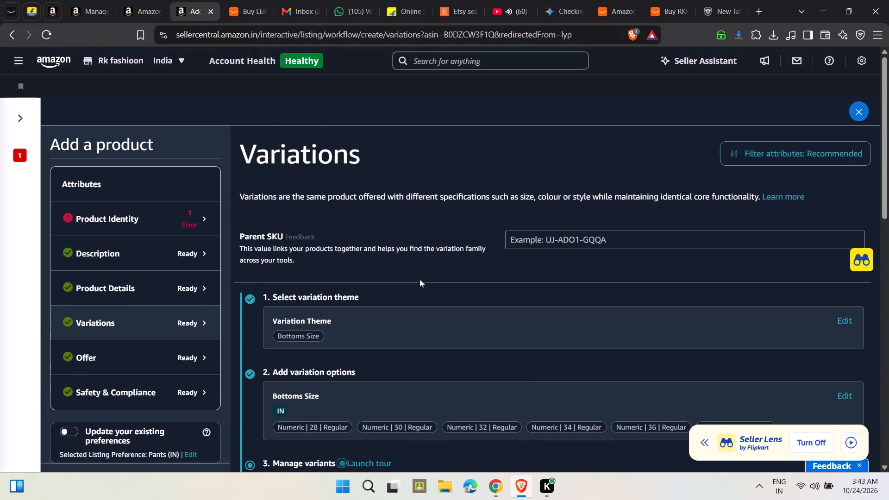
click(171, 216)
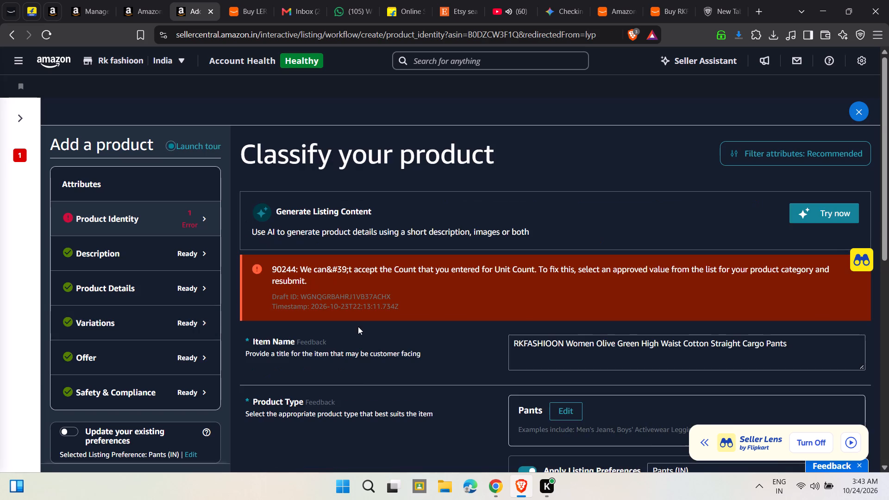
scroll(358, 326, down, 11)
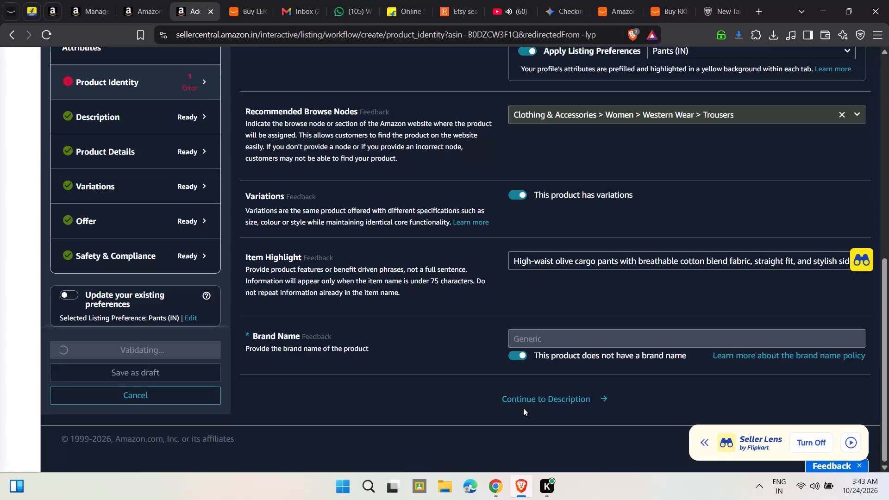
Open Description briefly, then return to Product Identity and reread the 90244 Unit Count error banner and the fields below it.
click(524, 397)
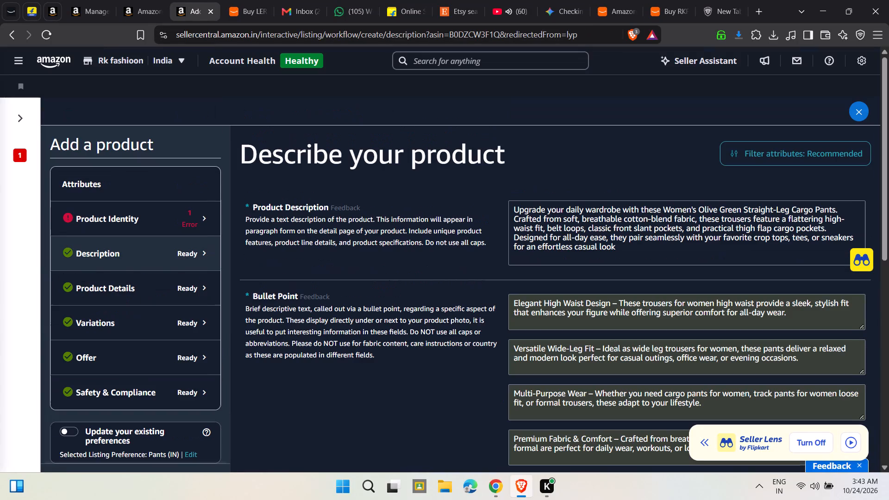
click(174, 219)
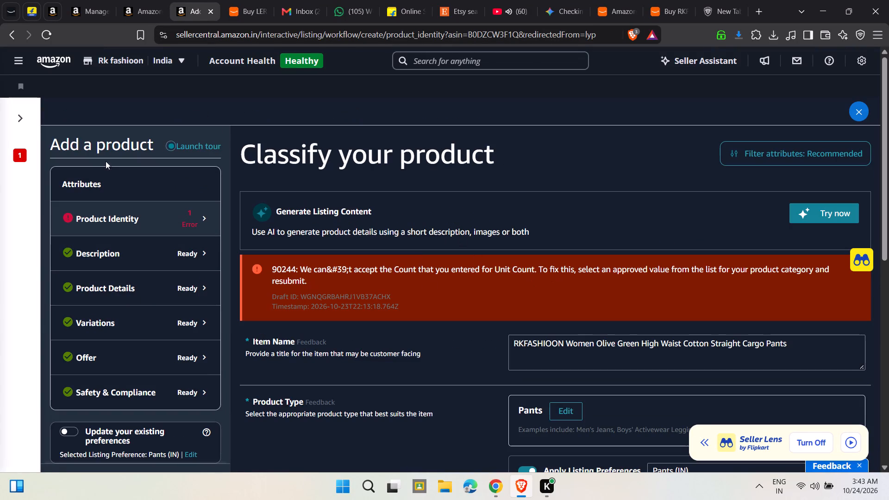
click(14, 112)
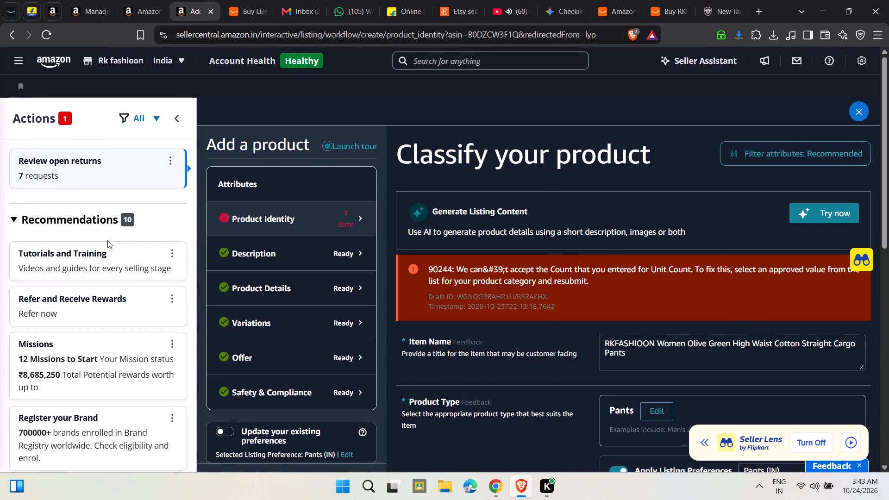
click(173, 117)
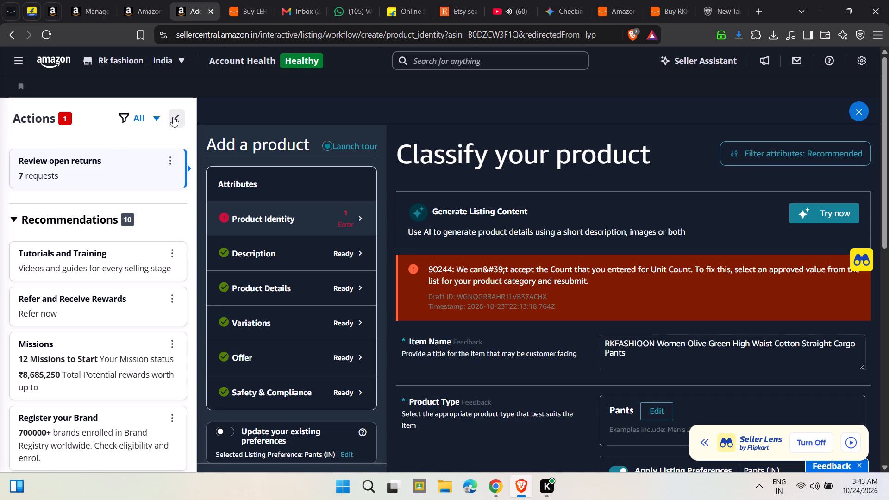
click(402, 287)
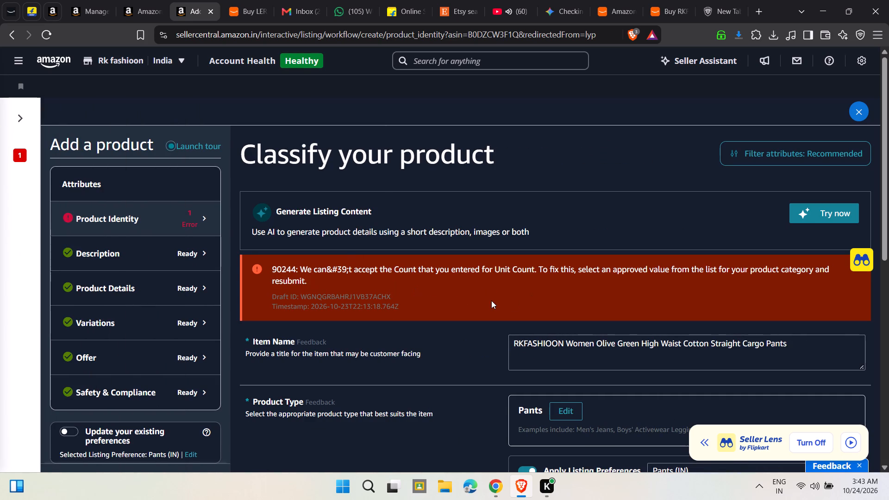
click(491, 300)
click(442, 304)
scroll(477, 365, down, 6)
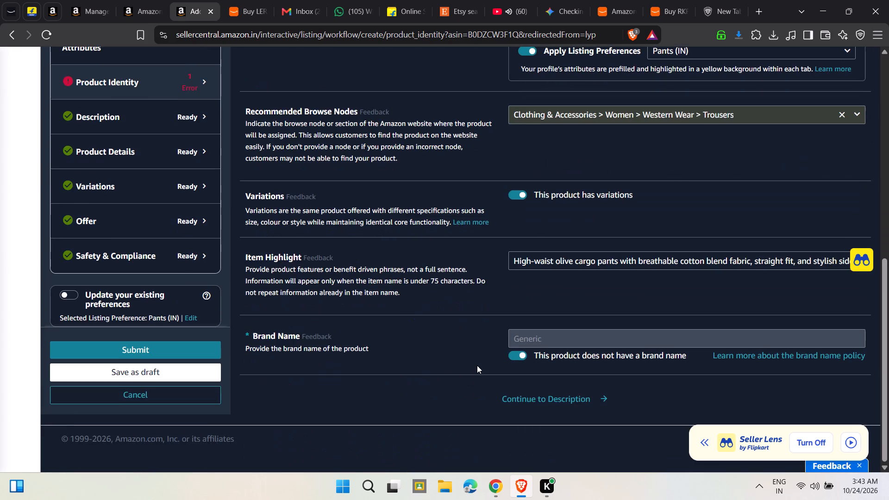
scroll(477, 365, down, 4)
Open Product Details and examine the attributes from Is Customisable through Pocket Description for a Unit Count entry.
click(155, 160)
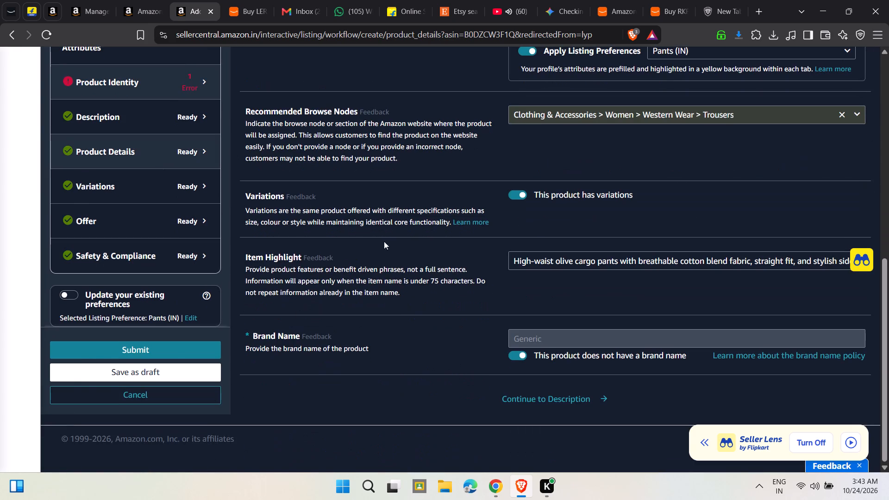
scroll(434, 278, down, 1)
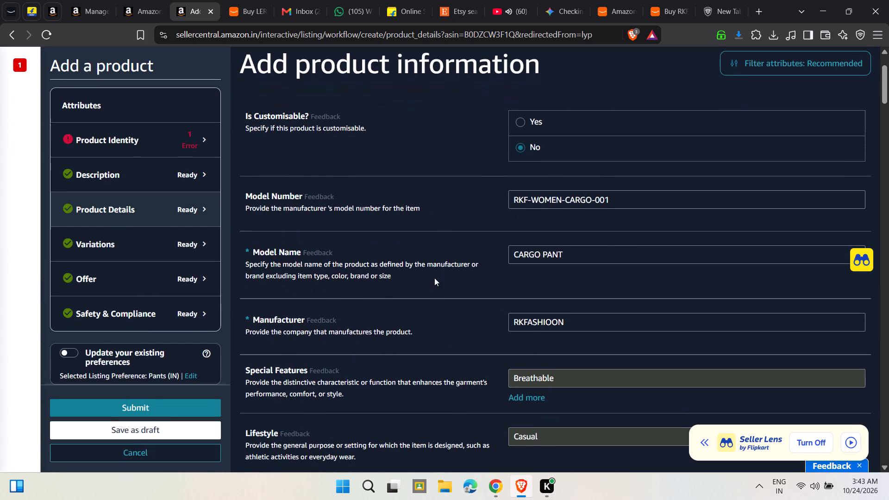
scroll(434, 278, down, 3)
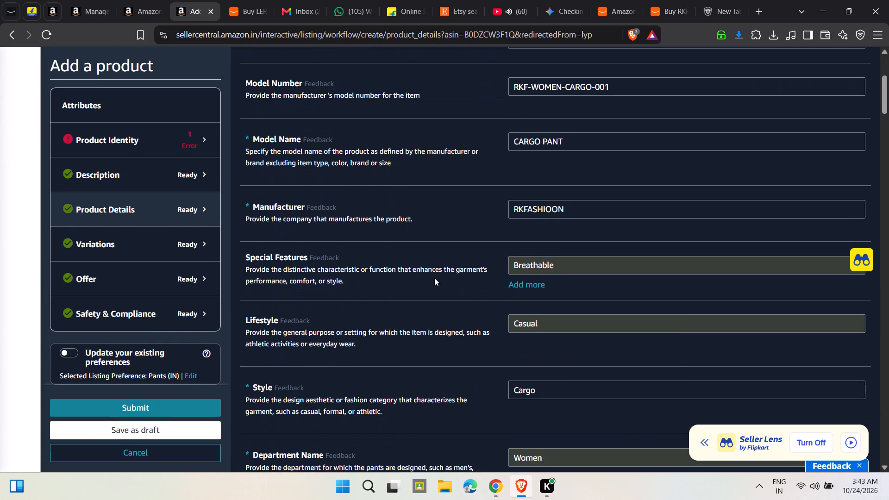
scroll(434, 278, down, 4)
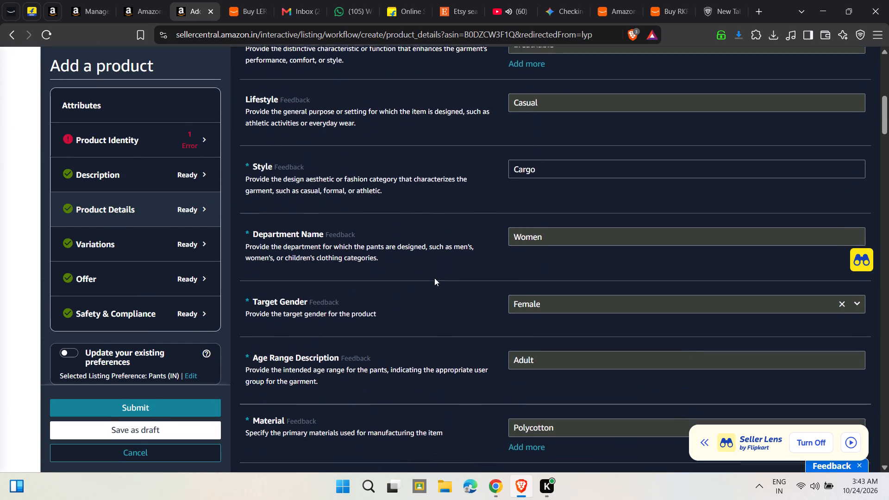
scroll(434, 278, down, 3)
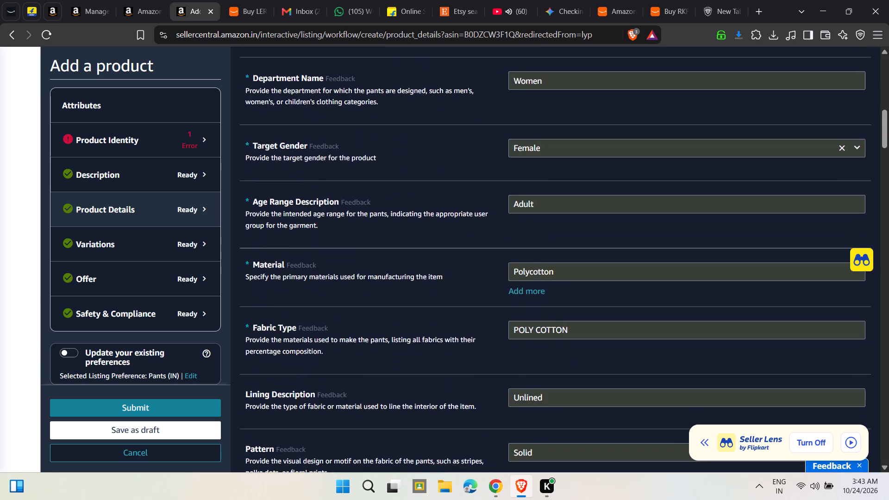
scroll(434, 278, down, 4)
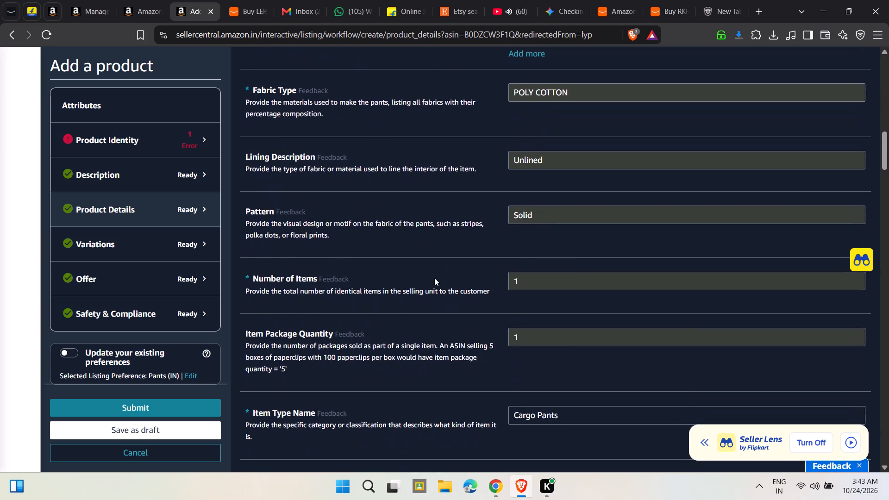
scroll(434, 278, down, 3)
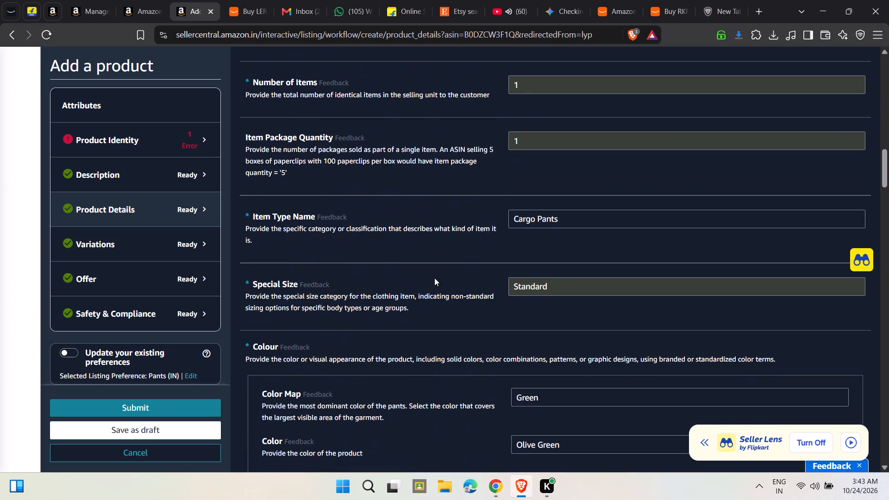
scroll(434, 278, down, 2)
scroll(521, 287, down, 4)
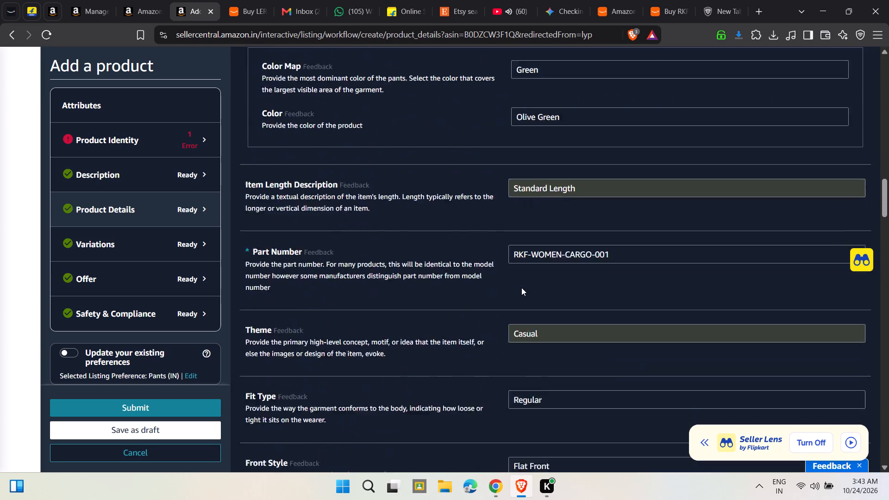
scroll(521, 287, down, 4)
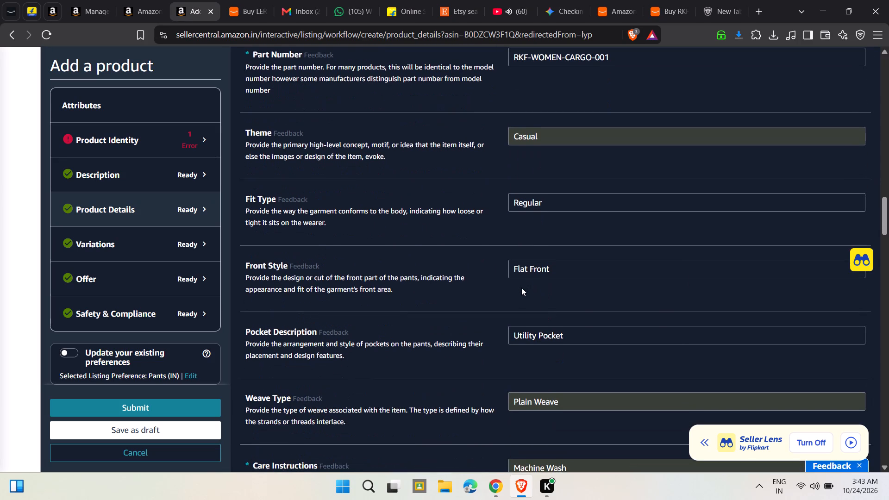
Examine the Product Details attributes from Weave Type through Waist, including Rise, External Product Information and Inseam.
scroll(521, 287, down, 1)
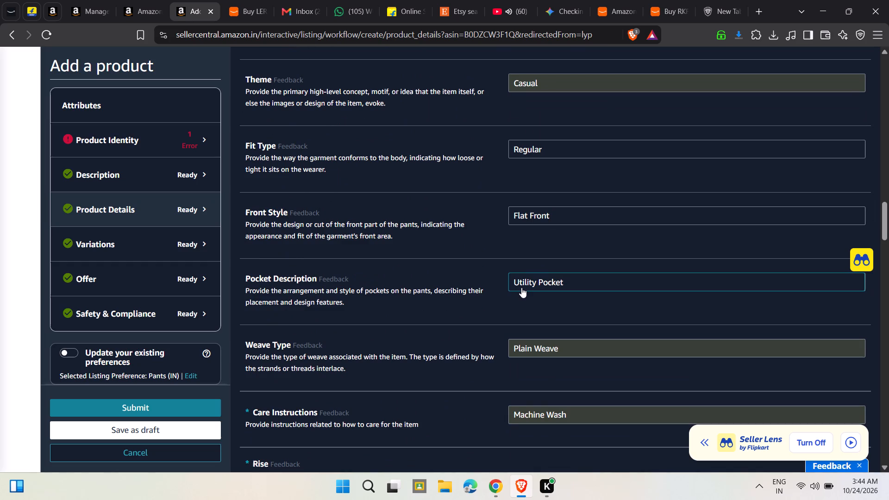
scroll(545, 348, down, 1)
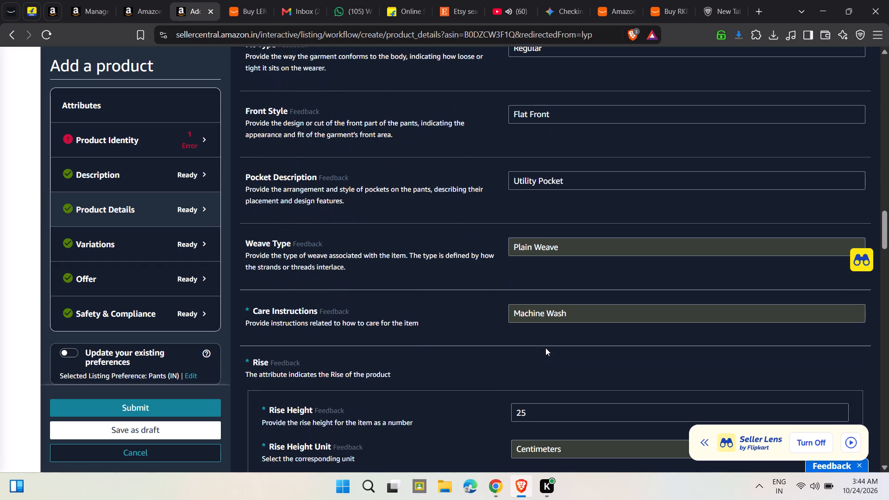
scroll(545, 348, down, 1)
scroll(545, 348, up, 1)
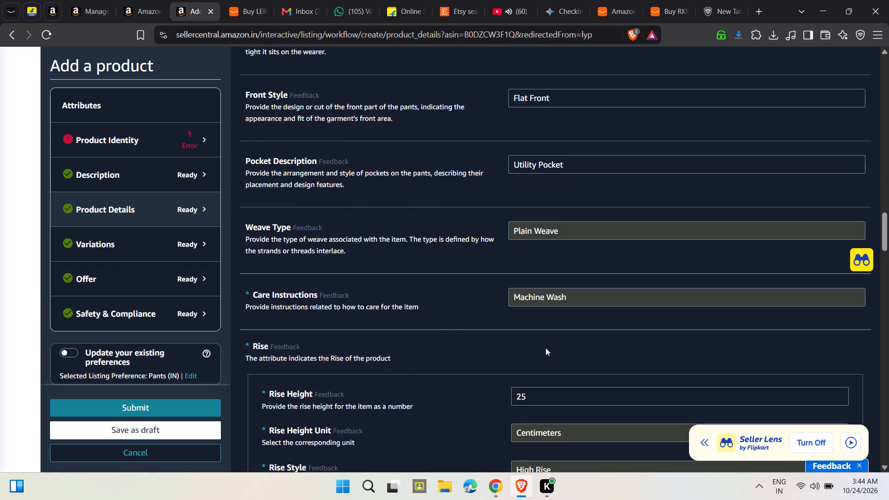
scroll(545, 348, down, 2)
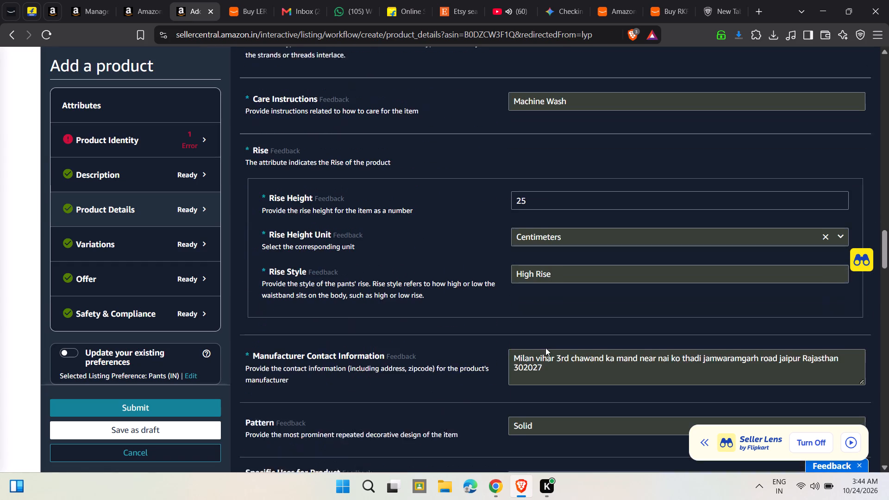
scroll(545, 348, down, 3)
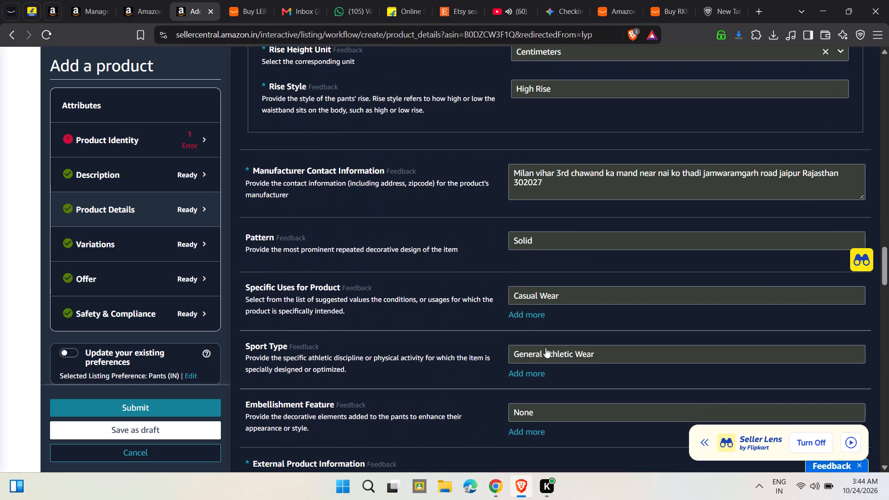
scroll(545, 348, down, 3)
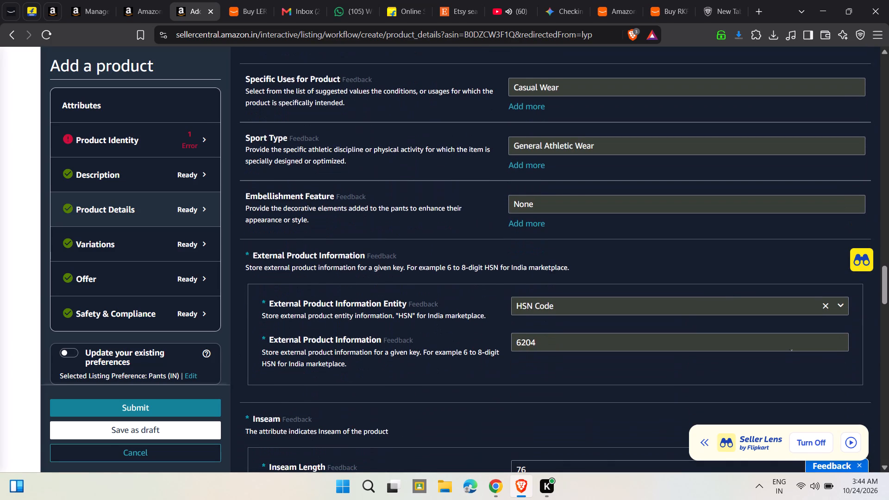
scroll(545, 348, down, 1)
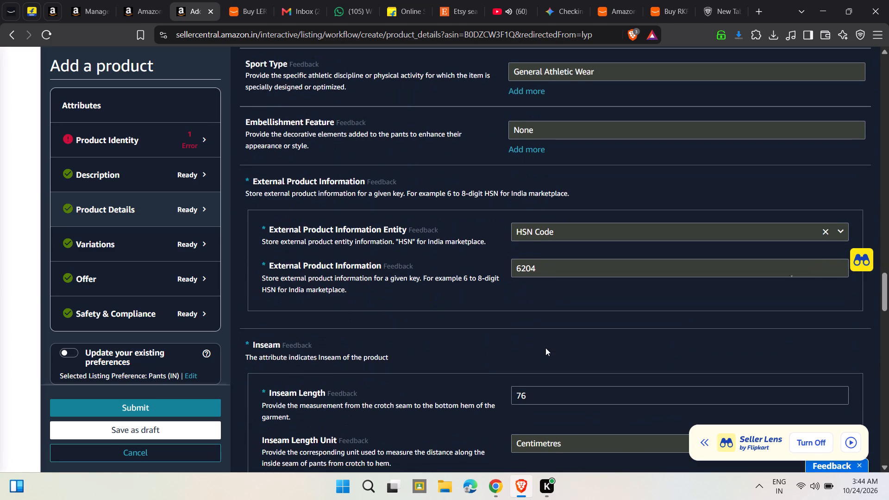
scroll(545, 348, down, 3)
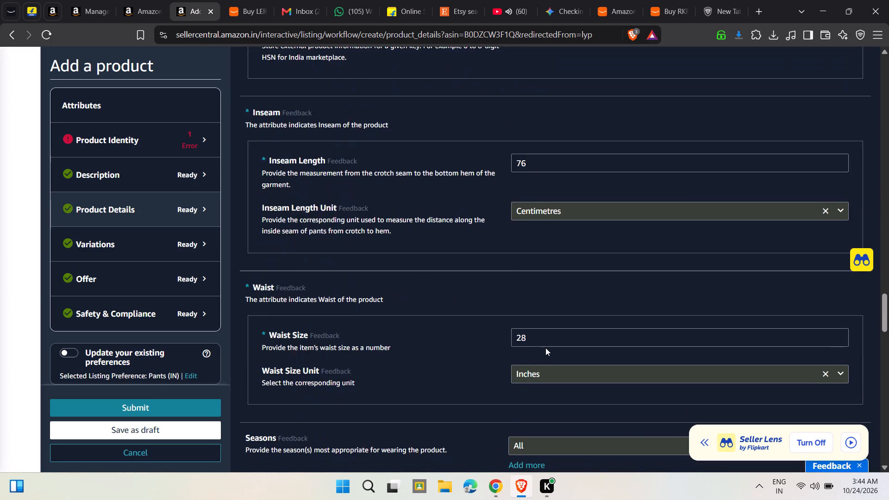
Examine the remaining Product Details attributes from Seasons through Item Weight.
scroll(545, 348, down, 3)
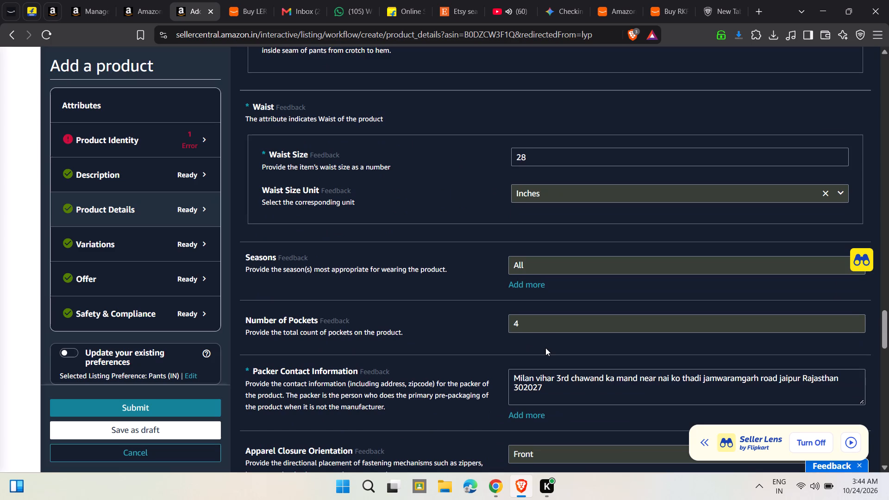
scroll(545, 348, down, 1)
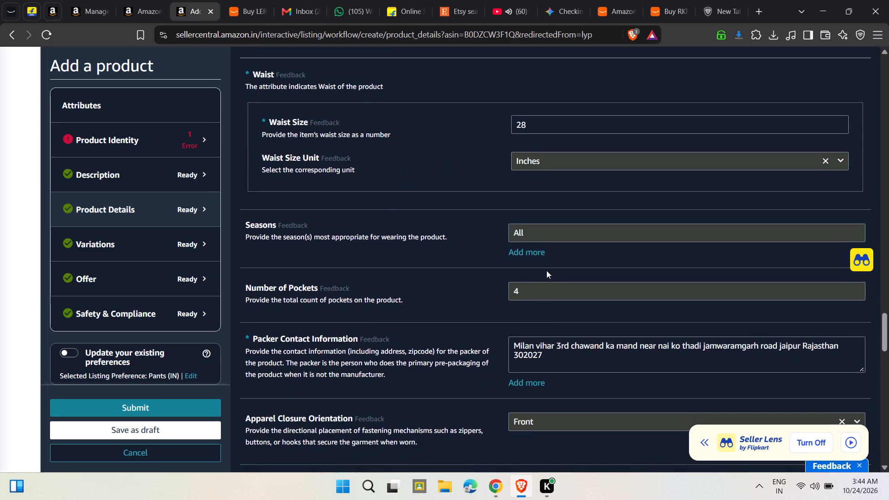
scroll(513, 322, down, 3)
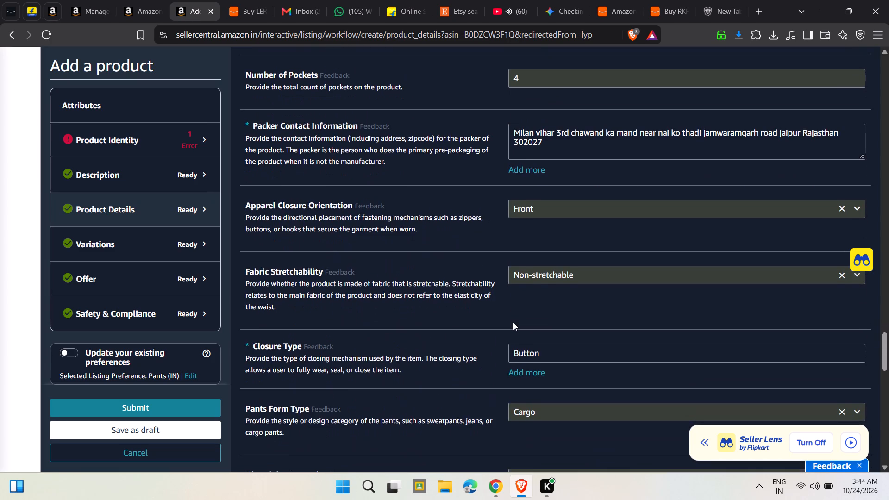
scroll(513, 322, down, 1)
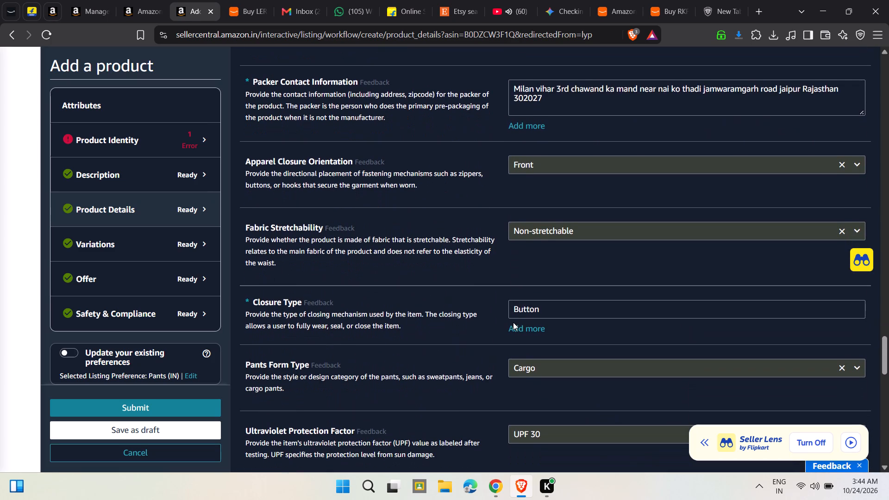
scroll(586, 340, down, 3)
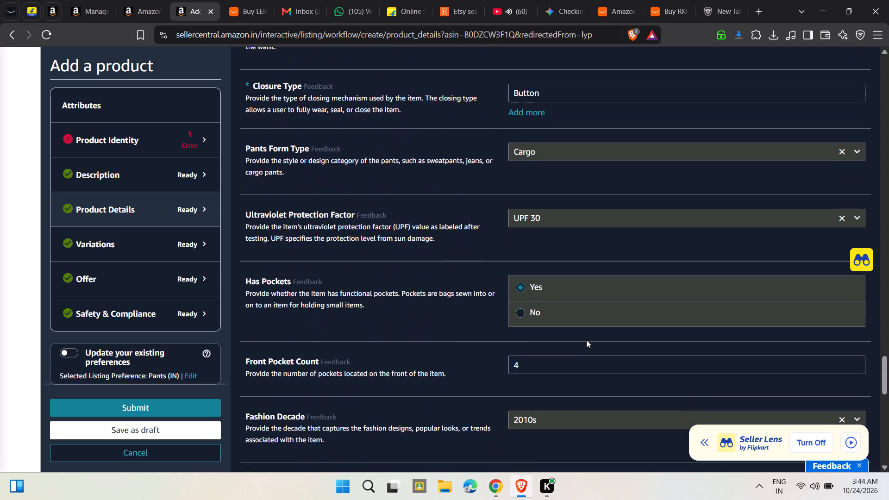
scroll(586, 340, down, 3)
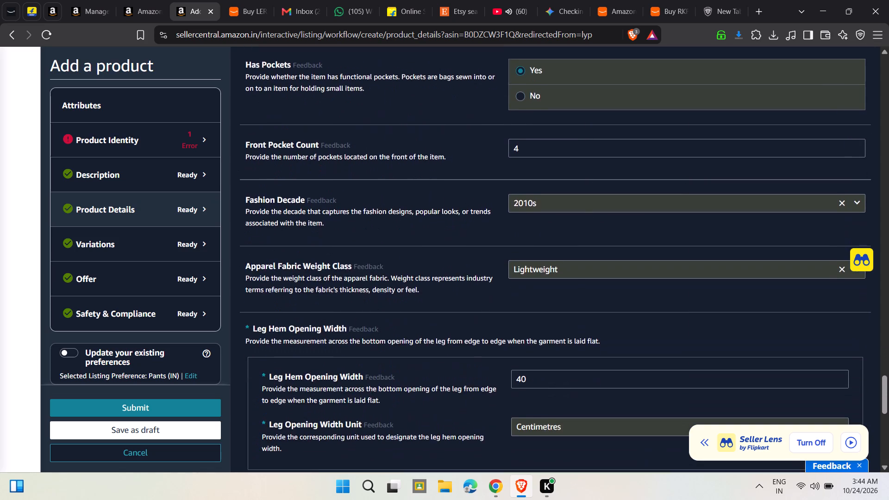
scroll(586, 340, down, 6)
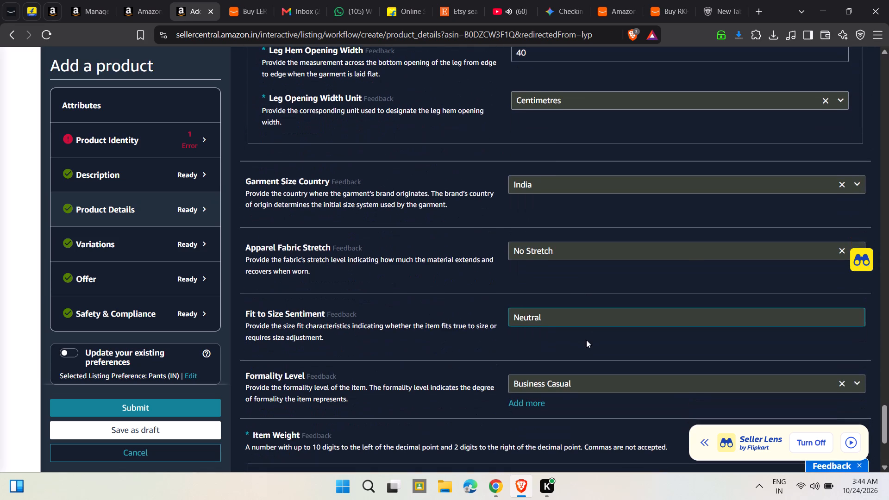
scroll(545, 331, down, 4)
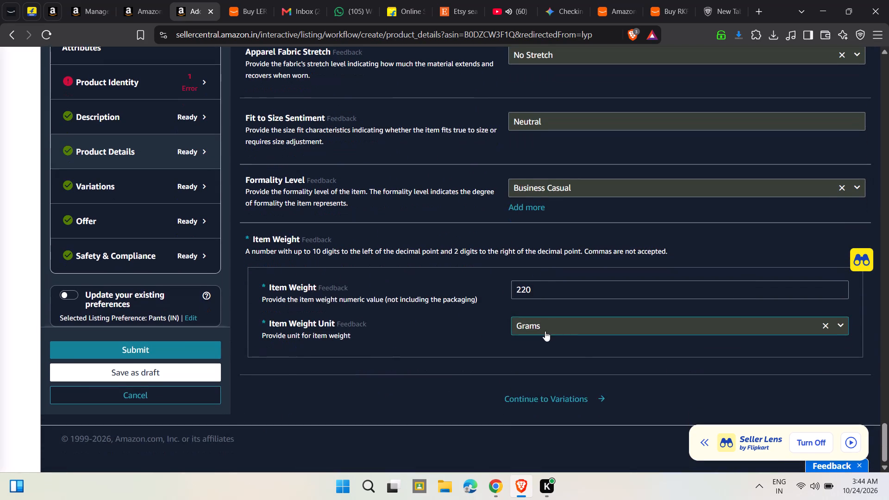
scroll(545, 331, down, 1)
Continue to Variations, look over the size variants, and proceed to the Offer section.
click(553, 396)
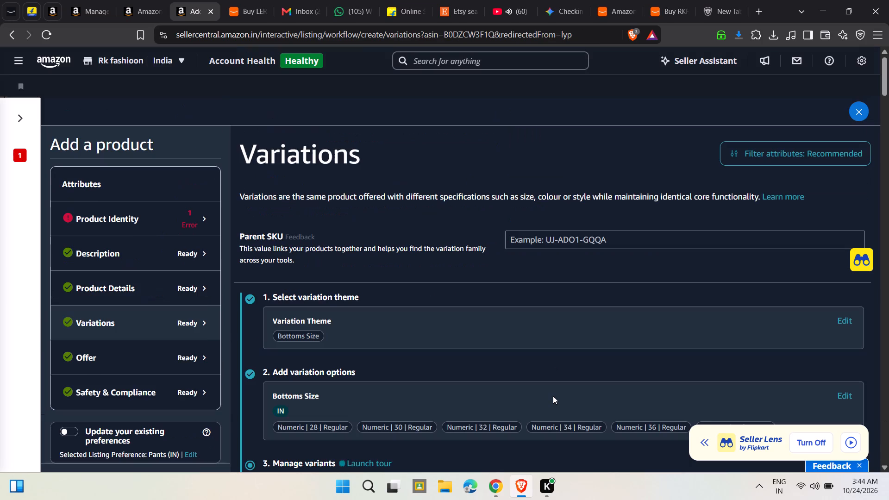
scroll(500, 362, down, 3)
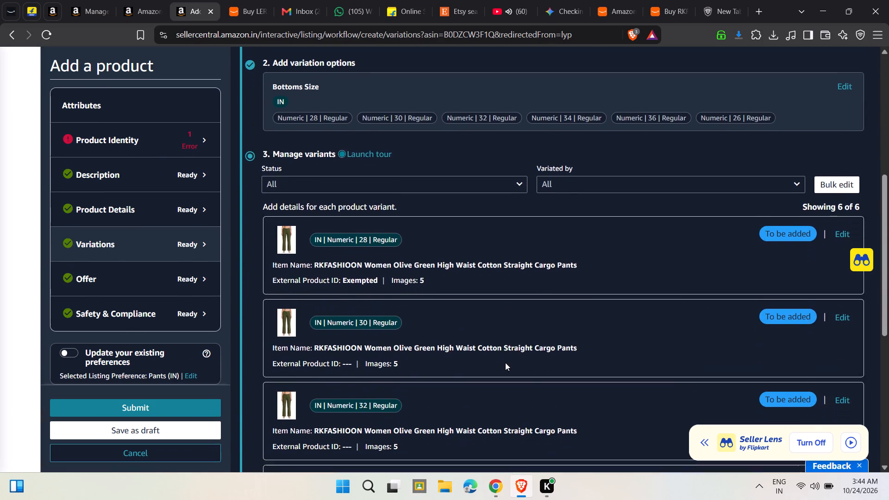
scroll(522, 421, down, 7)
click(553, 404)
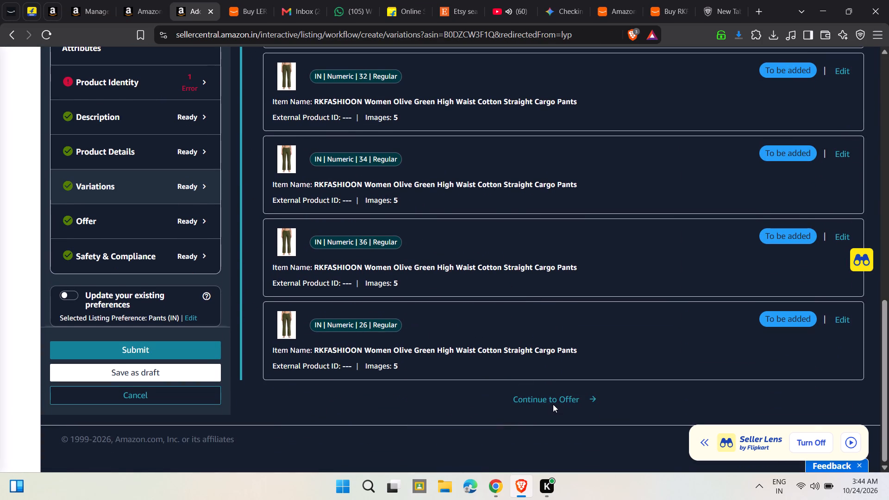
click(553, 395)
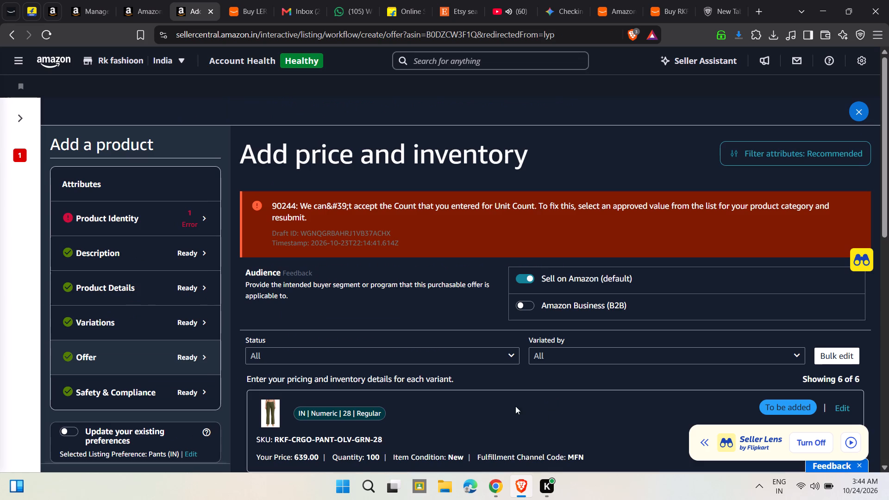
Look over the Offer variants and the bulk-edit attribute list for a Unit Count entry, and close the bulk editor.
scroll(515, 406, down, 3)
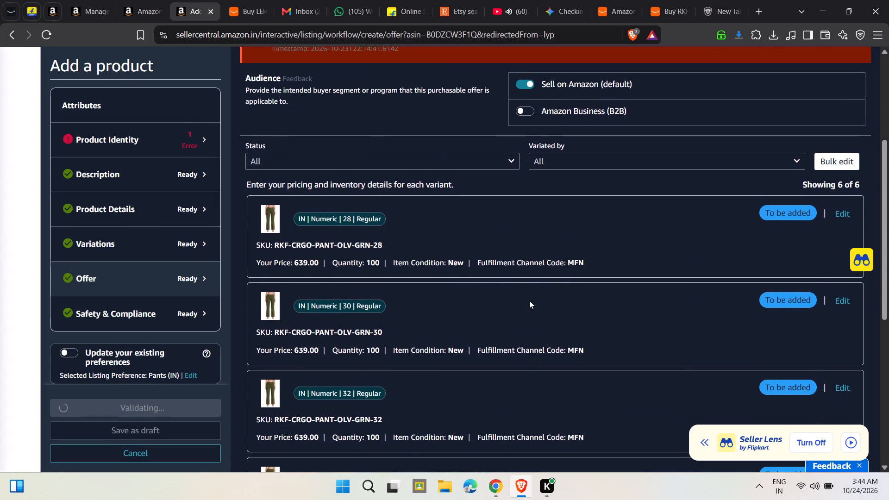
scroll(529, 300, up, 2)
click(832, 287)
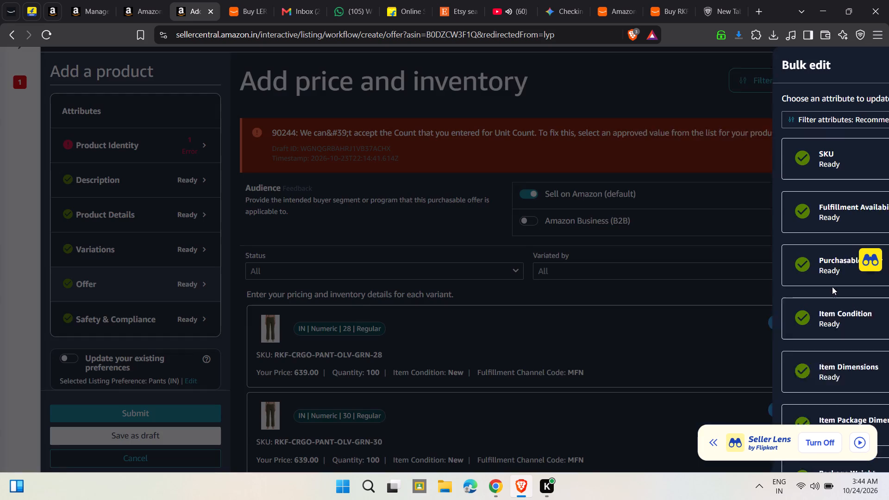
scroll(682, 316, down, 3)
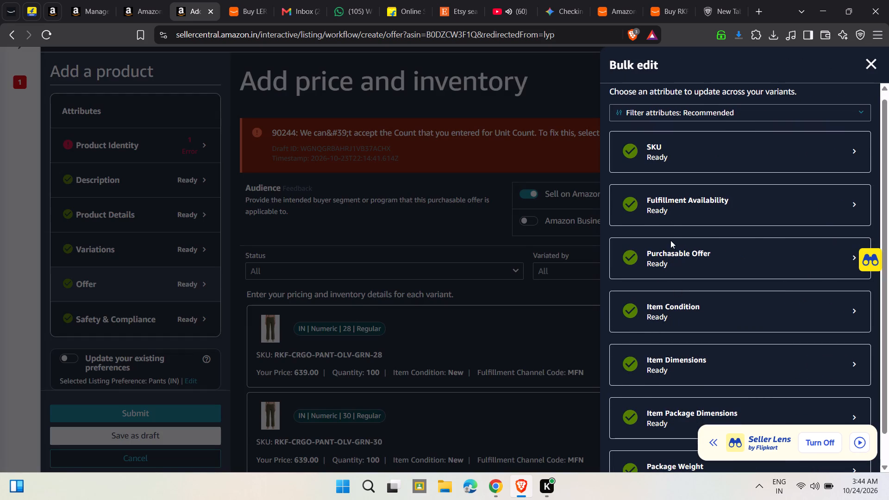
scroll(661, 254, down, 3)
scroll(661, 254, up, 5)
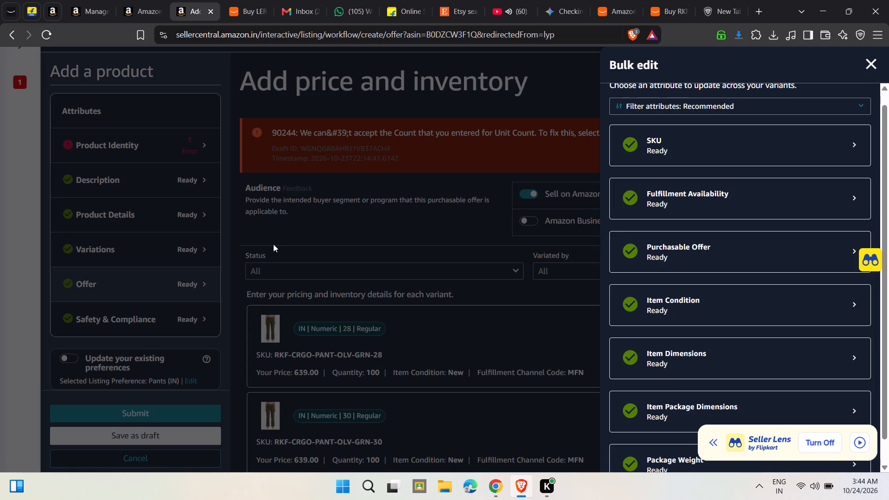
click(121, 150)
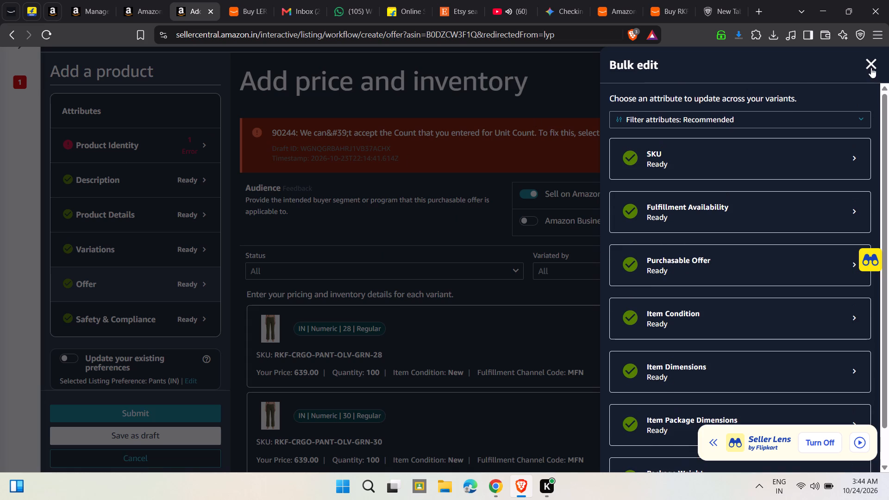
click(872, 66)
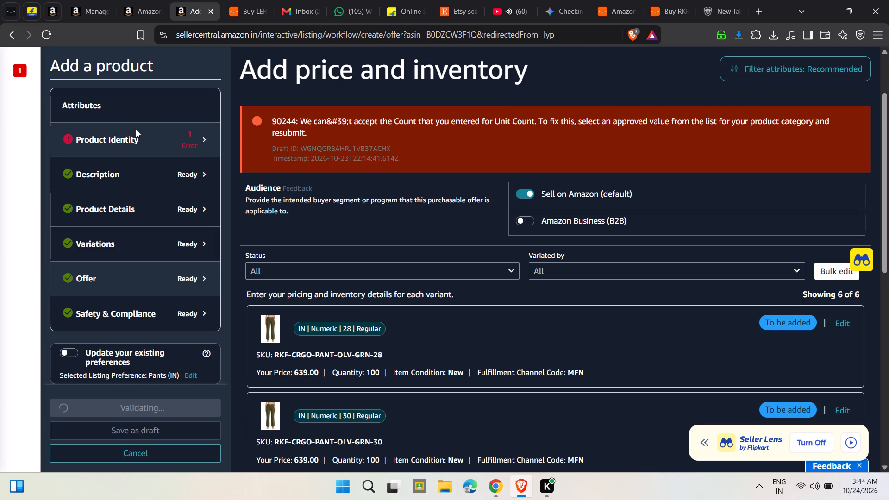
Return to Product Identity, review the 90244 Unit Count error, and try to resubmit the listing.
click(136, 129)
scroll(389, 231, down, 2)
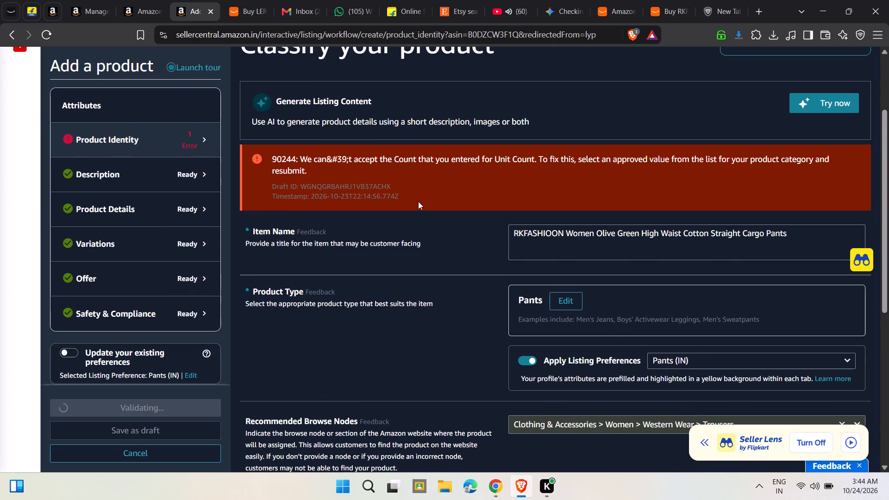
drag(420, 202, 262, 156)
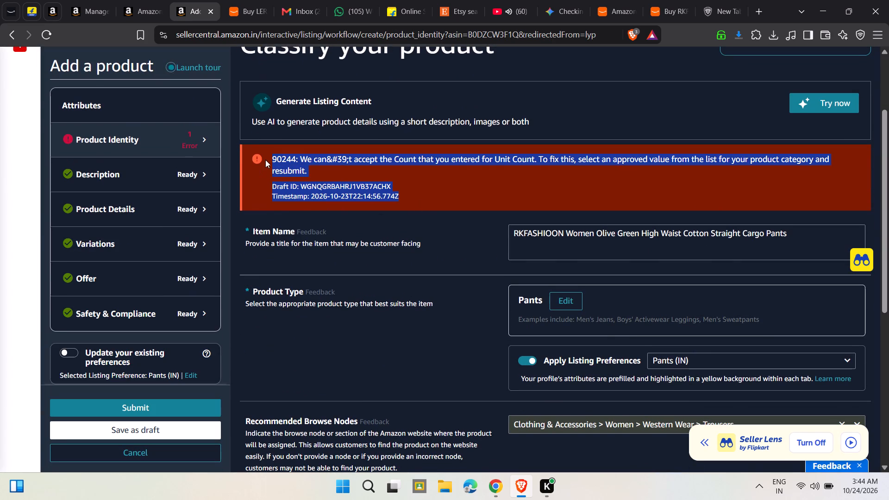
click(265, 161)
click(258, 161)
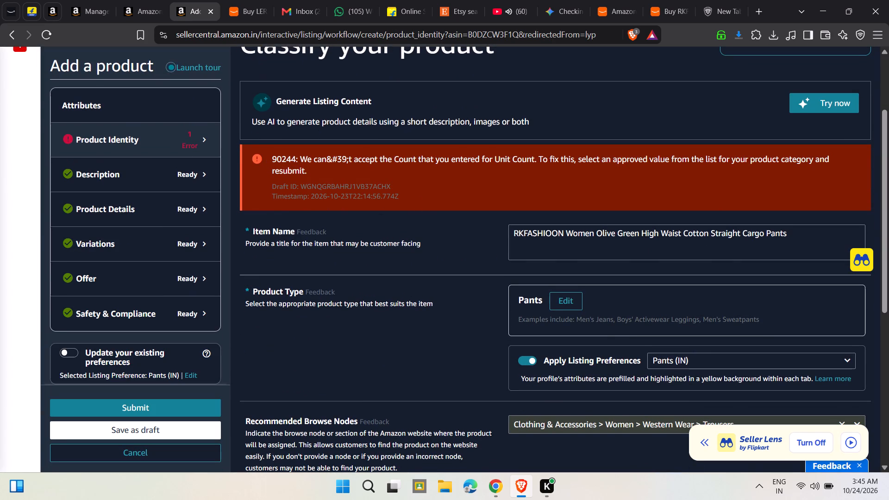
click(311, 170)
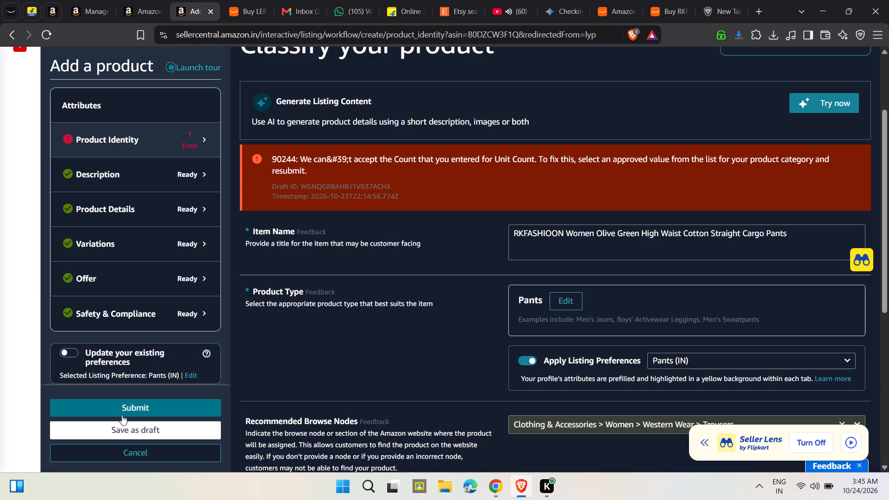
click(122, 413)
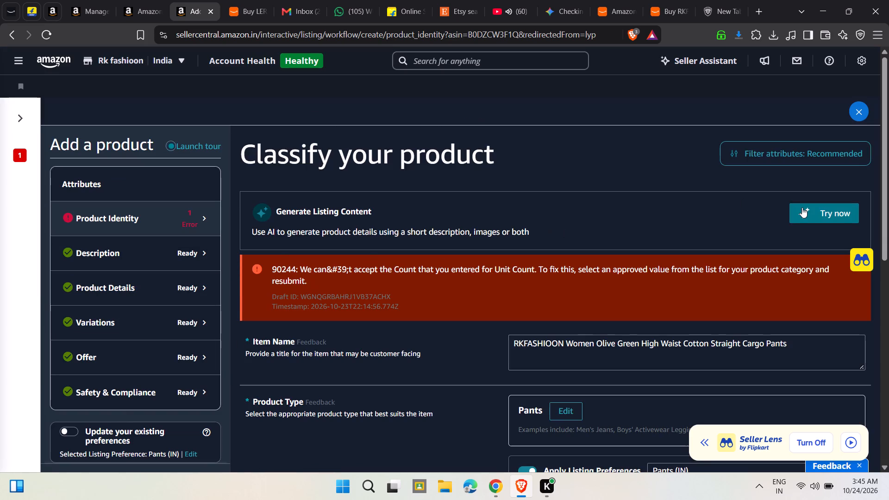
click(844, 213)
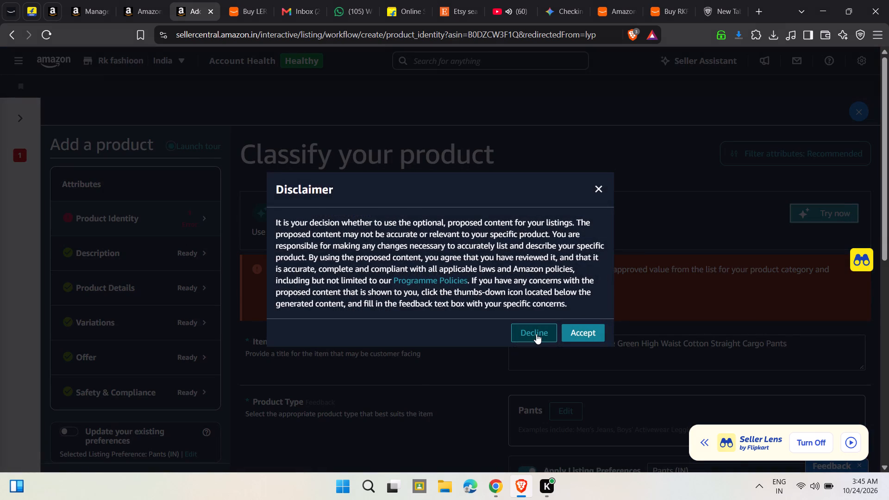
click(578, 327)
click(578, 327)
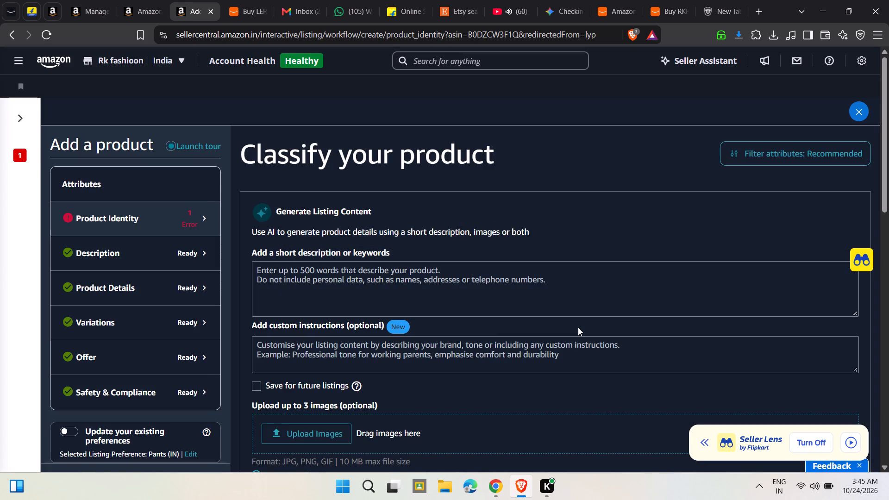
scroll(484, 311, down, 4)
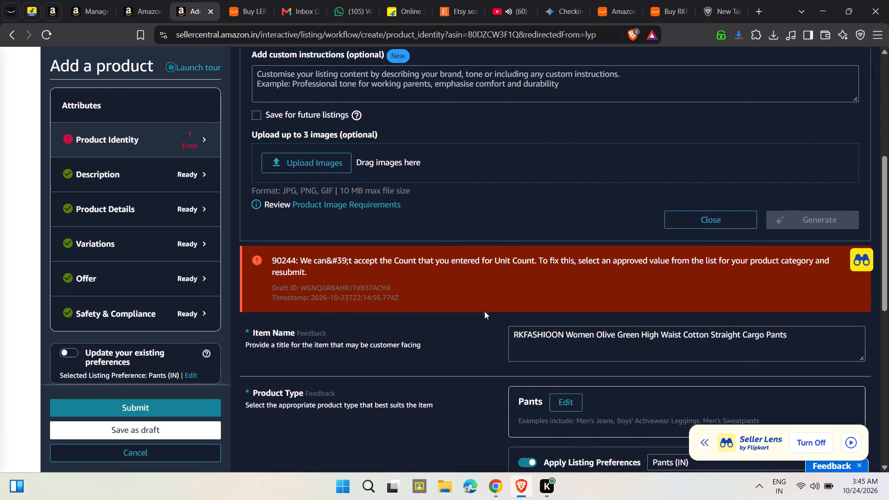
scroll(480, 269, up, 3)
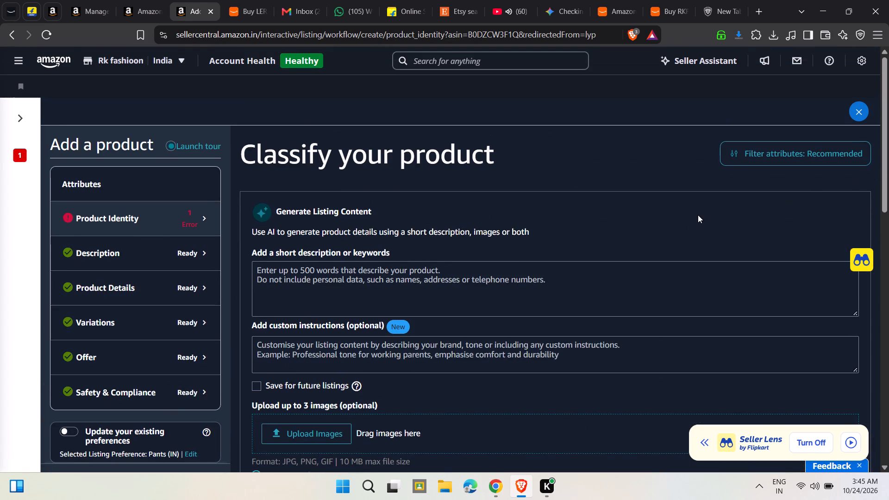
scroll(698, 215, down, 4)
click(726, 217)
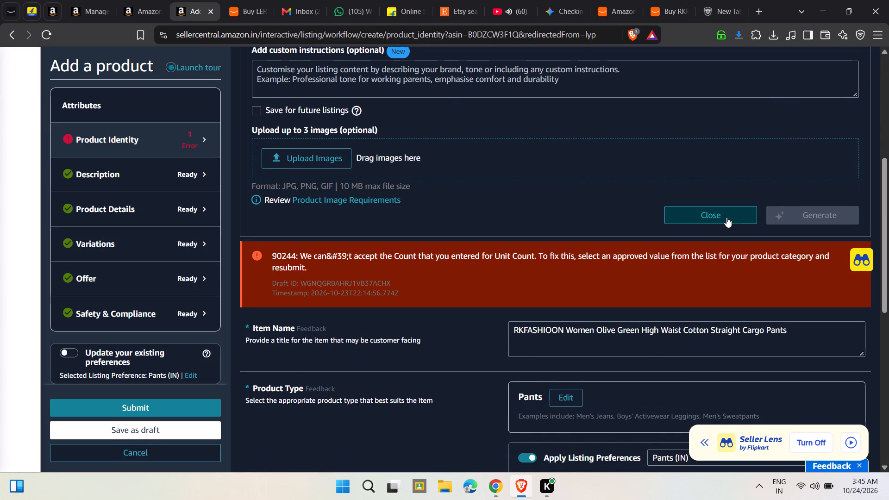
Save the cargo pants listing as a draft.
scroll(367, 268, down, 2)
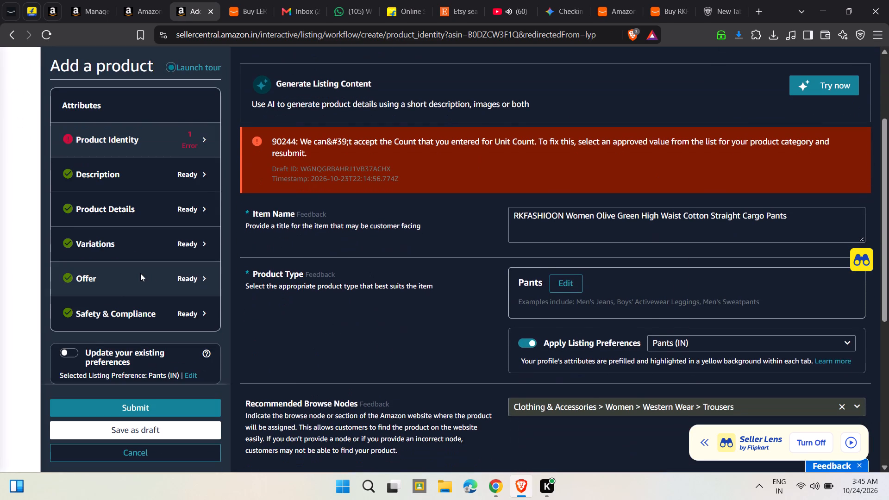
scroll(125, 379, down, 1)
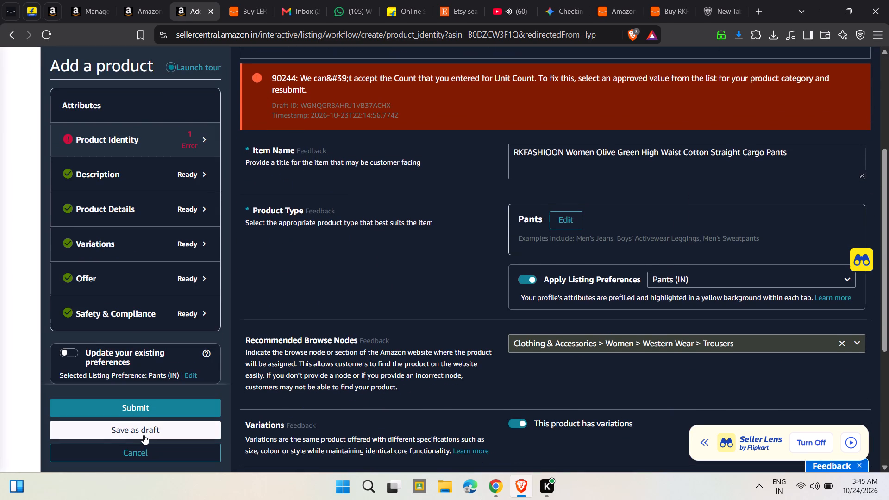
click(144, 435)
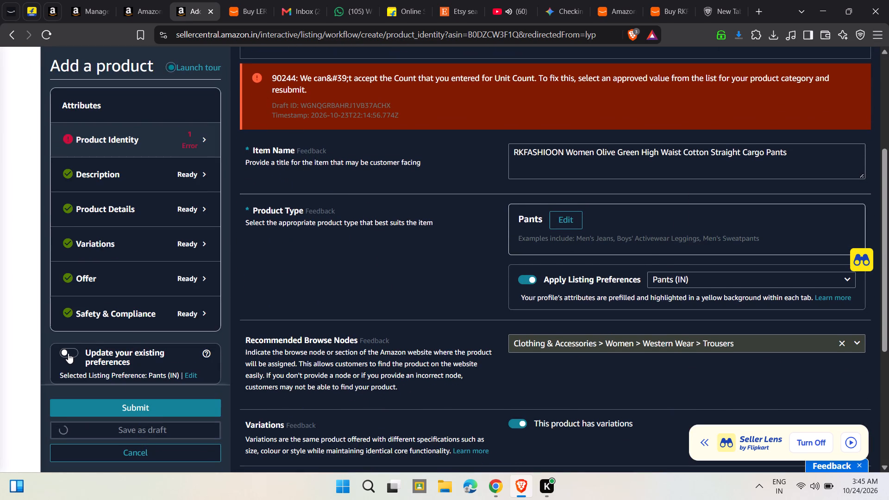
Save the Pants (IN) preference updates with all attributes selected, and switch off updating existing preferences.
click(68, 353)
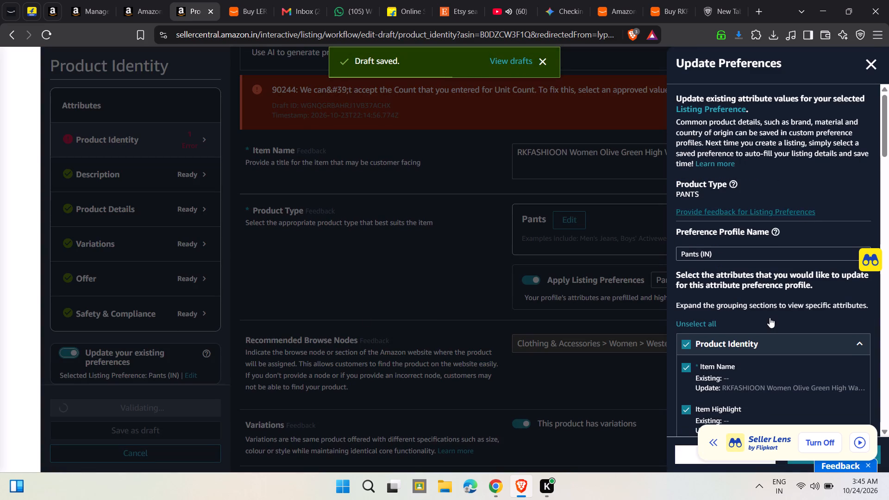
scroll(770, 318, down, 12)
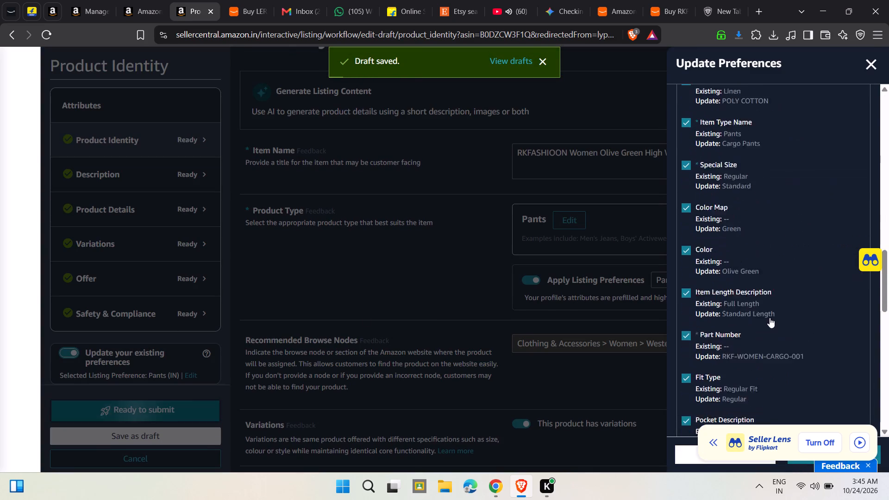
scroll(770, 318, down, 3)
click(710, 444)
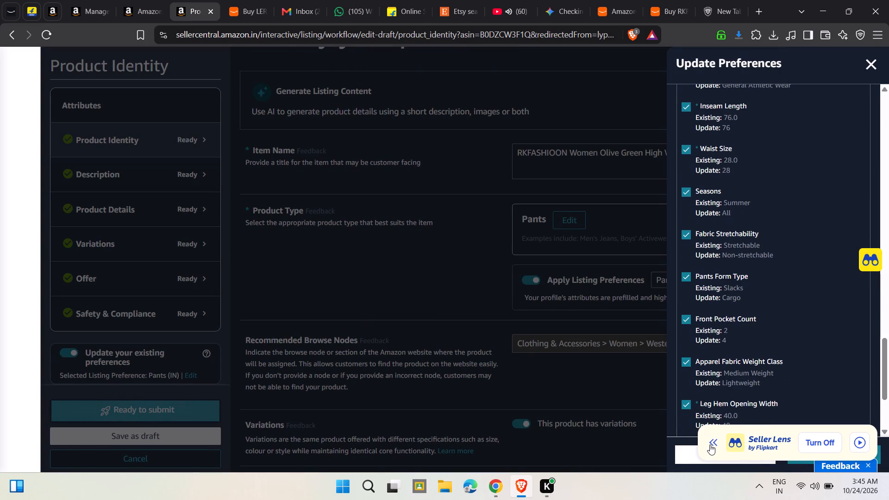
scroll(753, 378, down, 8)
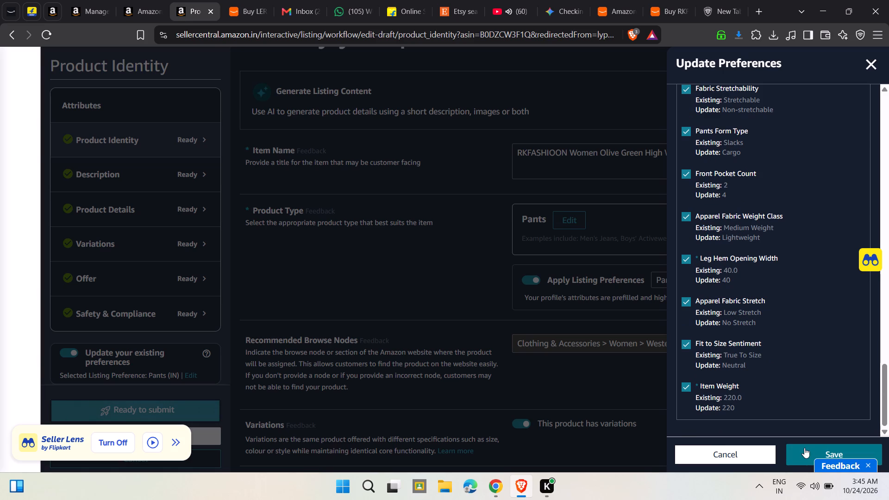
click(804, 448)
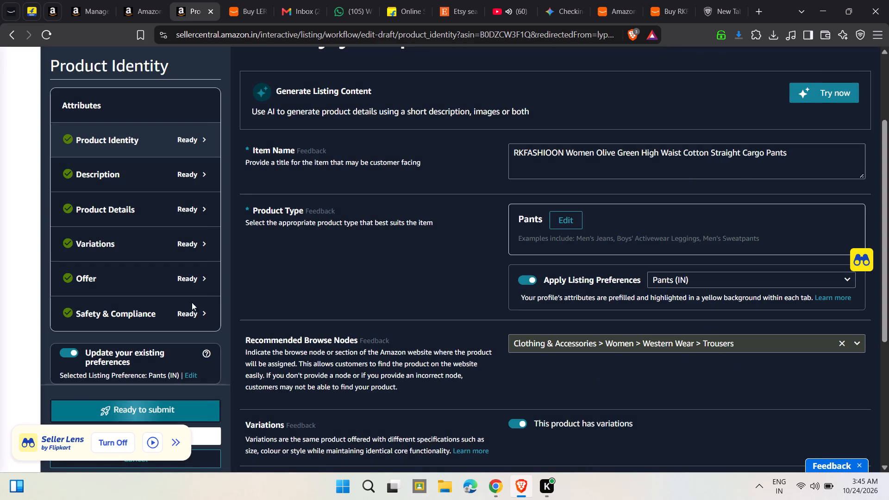
click(75, 352)
Look over the remaining Product Identity fields and submit the saved draft.
scroll(422, 294, down, 4)
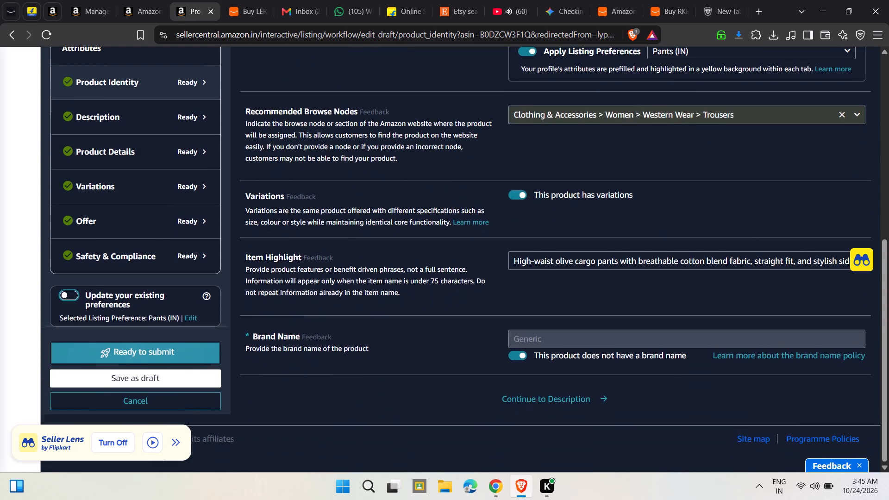
scroll(422, 294, down, 1)
scroll(422, 294, up, 5)
scroll(422, 294, down, 7)
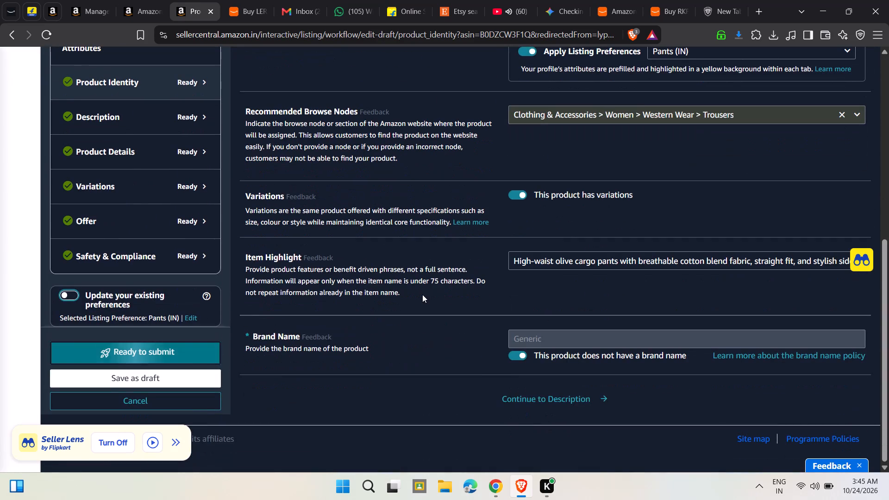
click(161, 348)
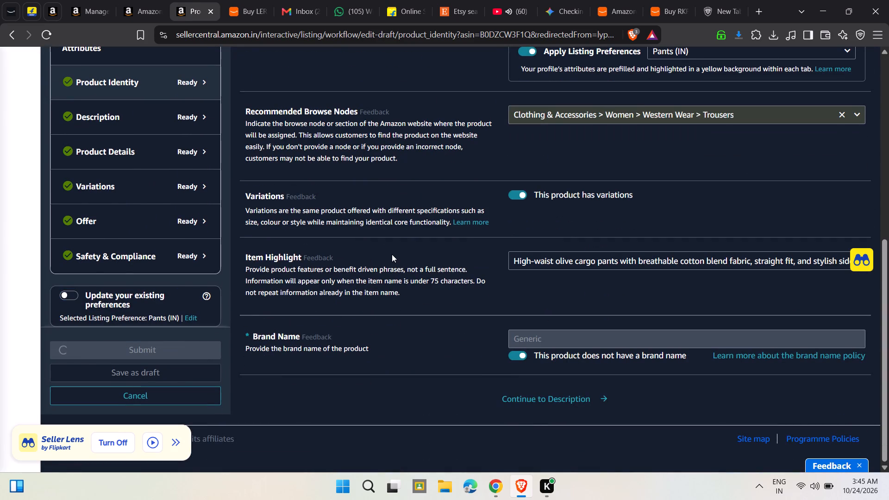
scroll(392, 254, up, 3)
scroll(392, 254, down, 5)
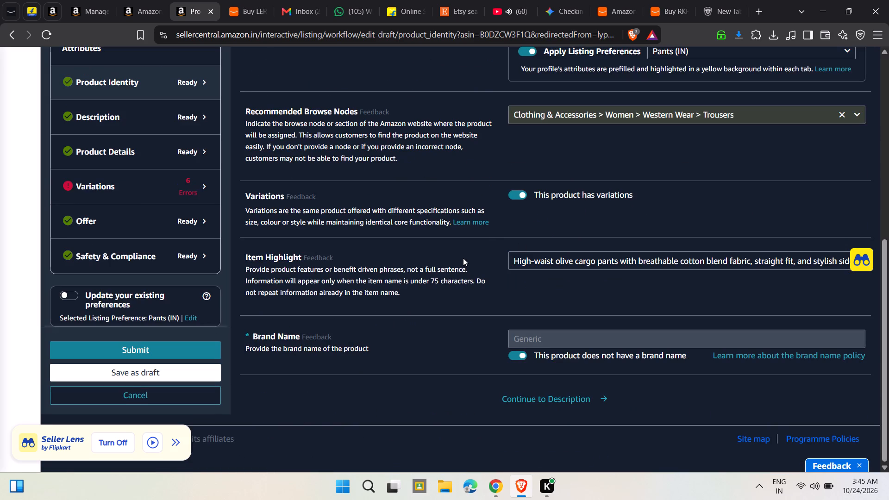
Bulk edit Unit Count in Variations, applying a value of 1 with Unit Count Type count to all six size variants.
click(172, 195)
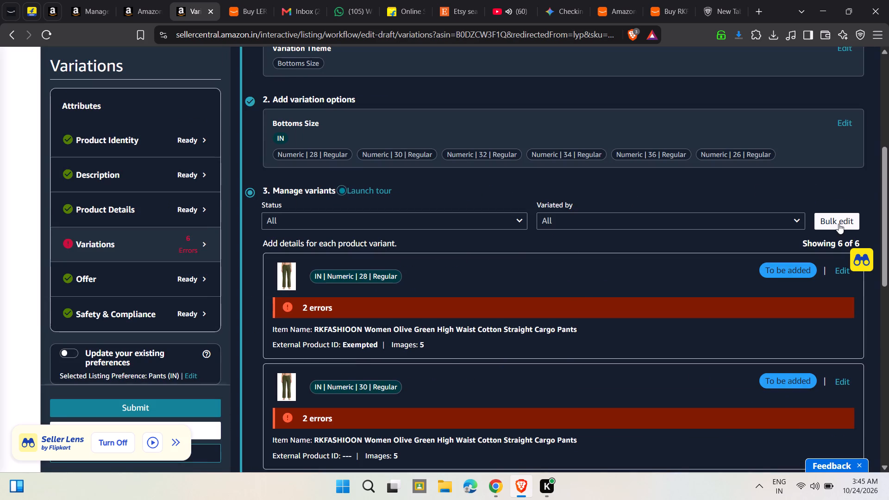
click(839, 223)
scroll(698, 314, down, 1)
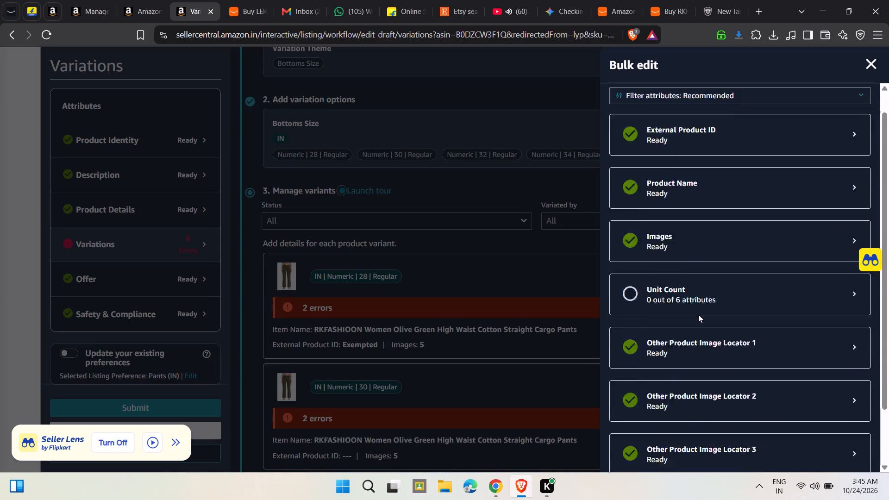
scroll(698, 314, down, 1)
click(678, 253)
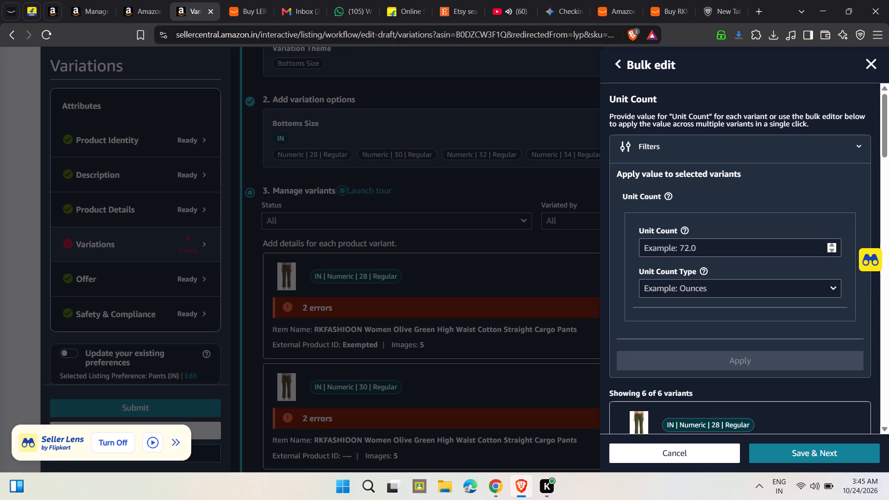
click(689, 244)
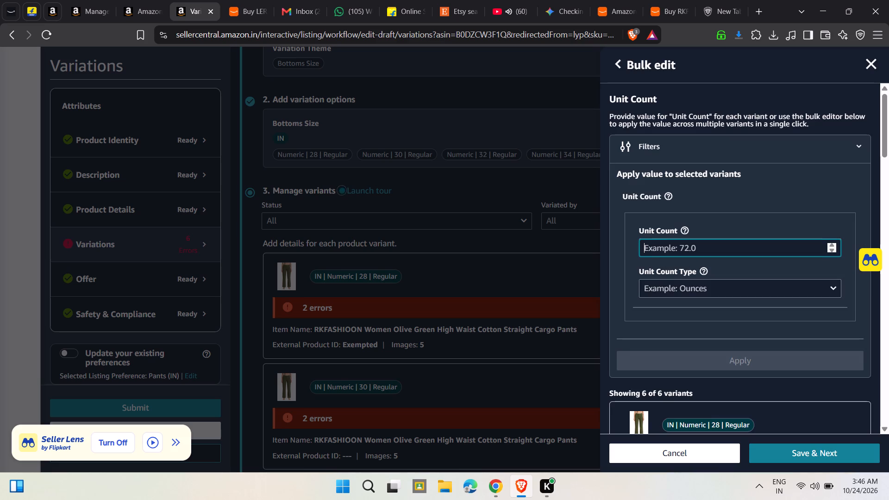
key(1)
click(692, 292)
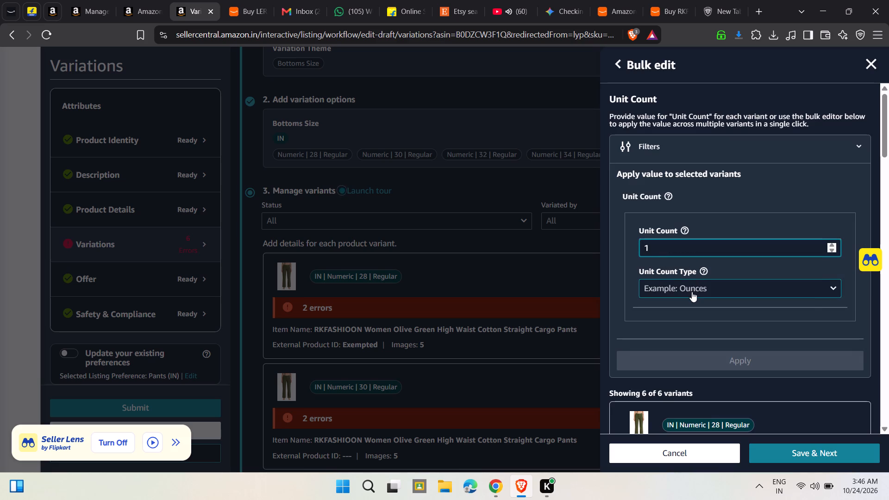
click(674, 331)
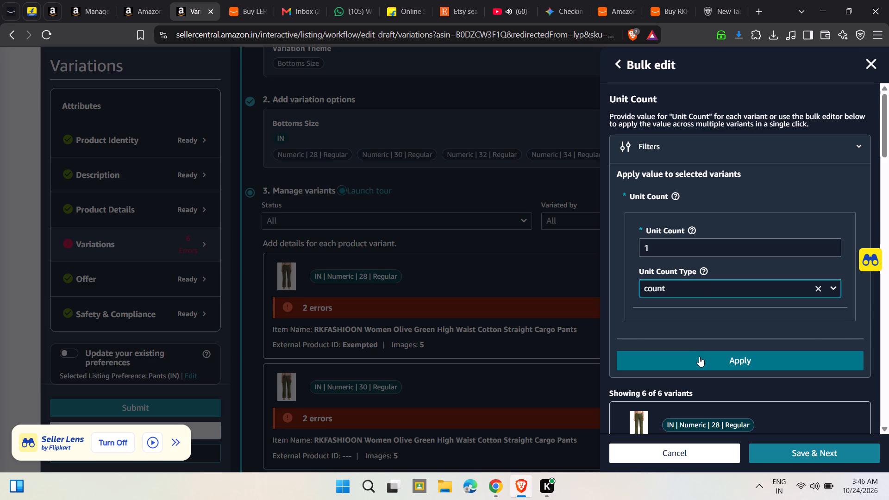
click(700, 358)
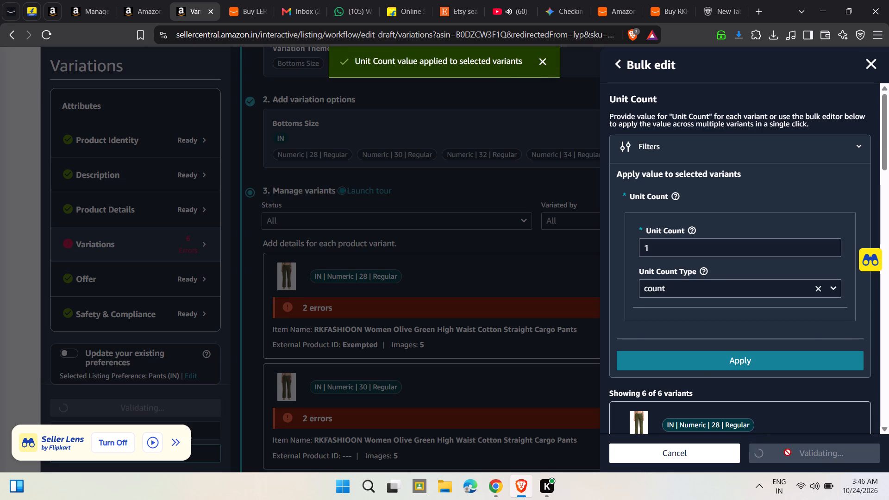
Save the Unit Count bulk edit for the size variants and close the bulk editor.
click(788, 453)
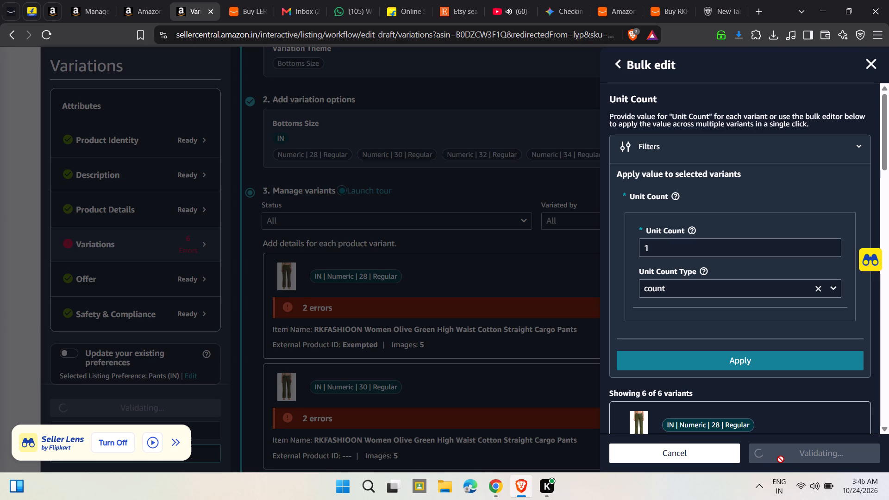
click(781, 459)
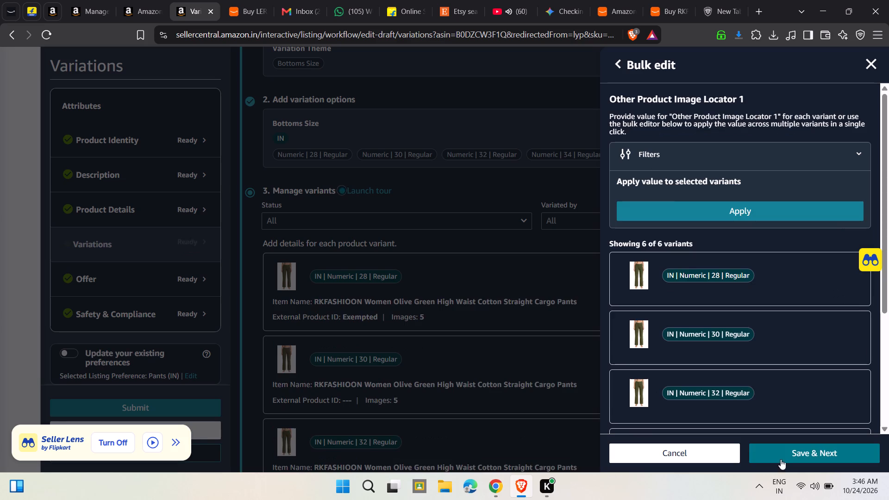
click(869, 62)
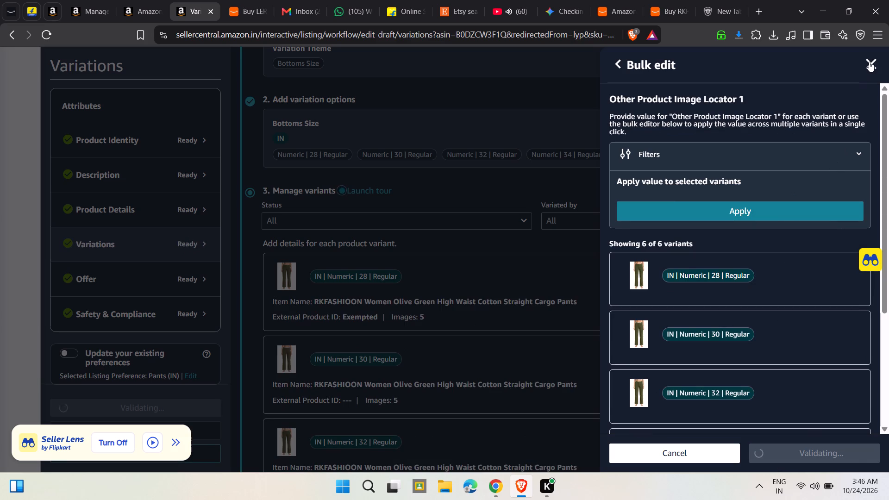
Look over the size variants for remaining errors and submit the cargo pants listing.
scroll(589, 230, down, 2)
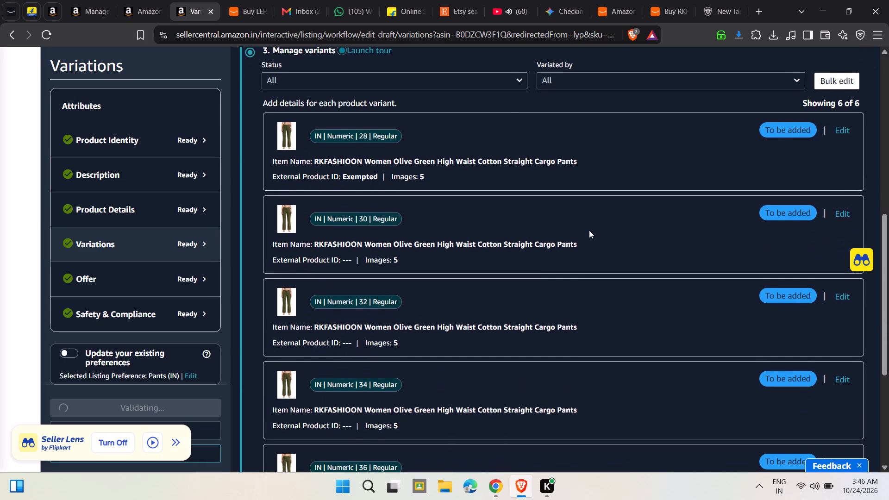
scroll(510, 299, down, 4)
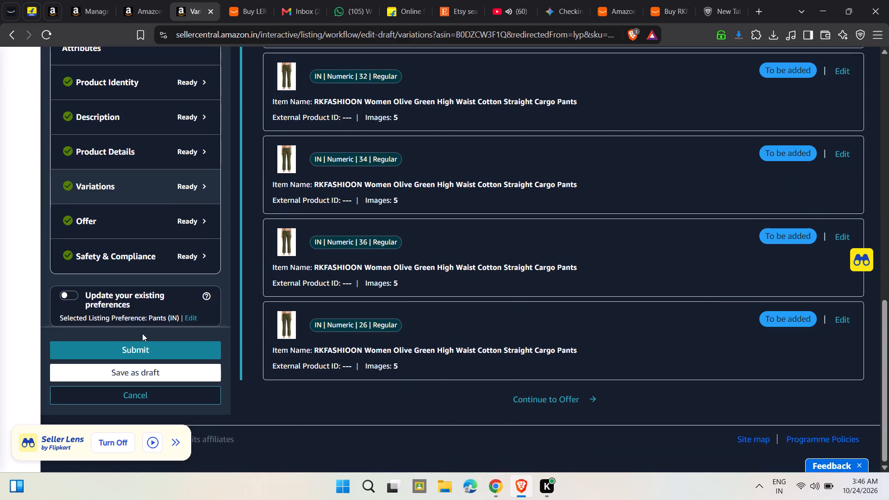
click(143, 347)
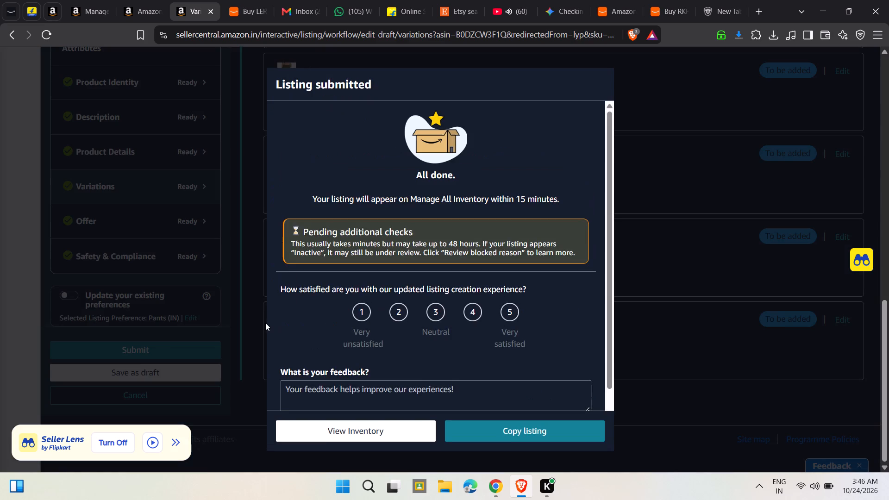
Open the inventory from the submission dialog and look through the product list for the submitted cargo pants.
click(393, 432)
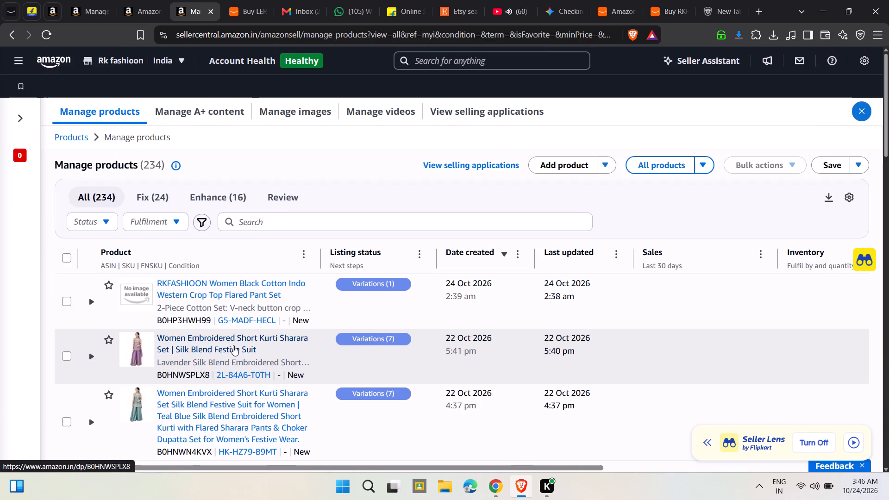
scroll(209, 387, down, 3)
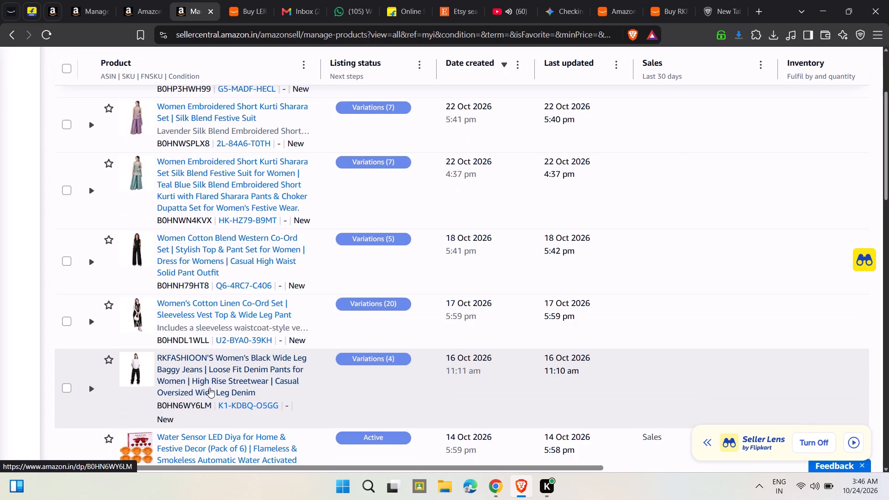
scroll(209, 387, down, 1)
scroll(209, 387, up, 7)
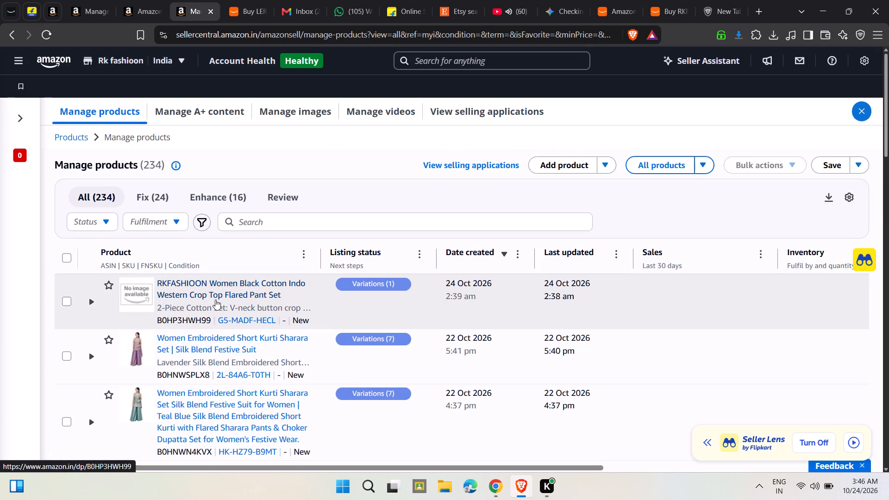
View the Amazon product page of the Women Black Cotton Indo Western Crop Top Flared Pant Set, reload it and close it.
click(215, 289)
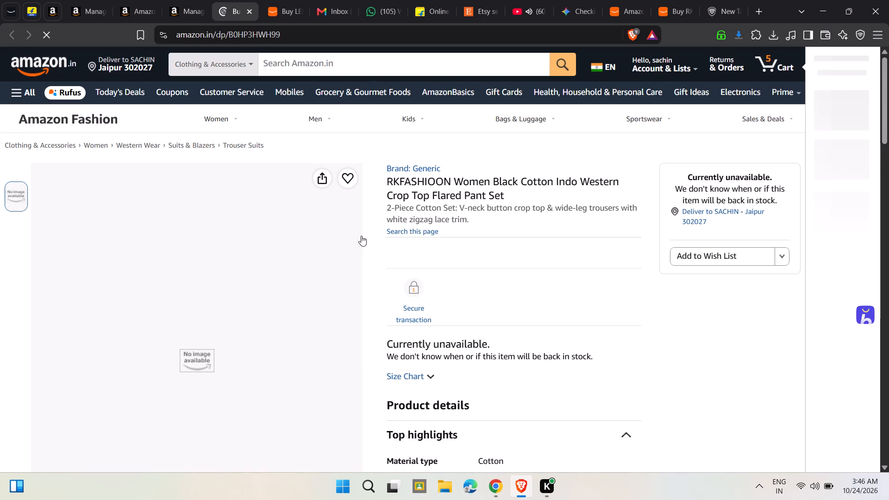
scroll(238, 268, down, 2)
scroll(238, 268, up, 5)
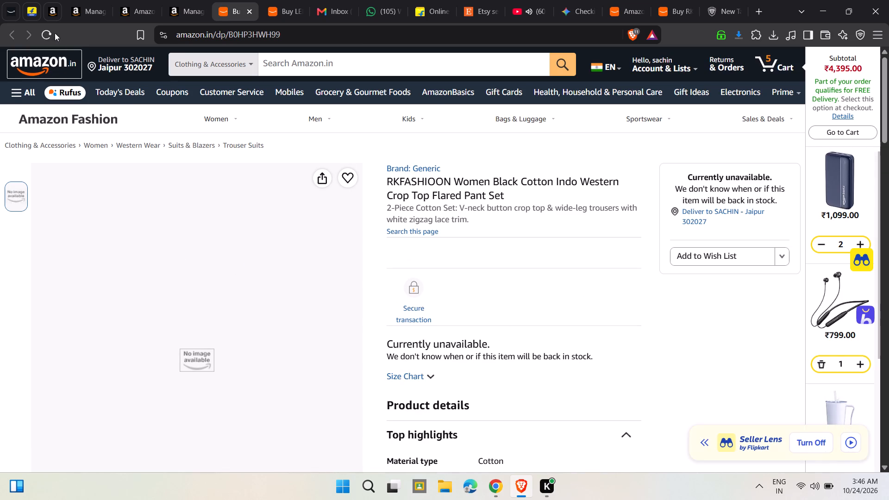
click(49, 32)
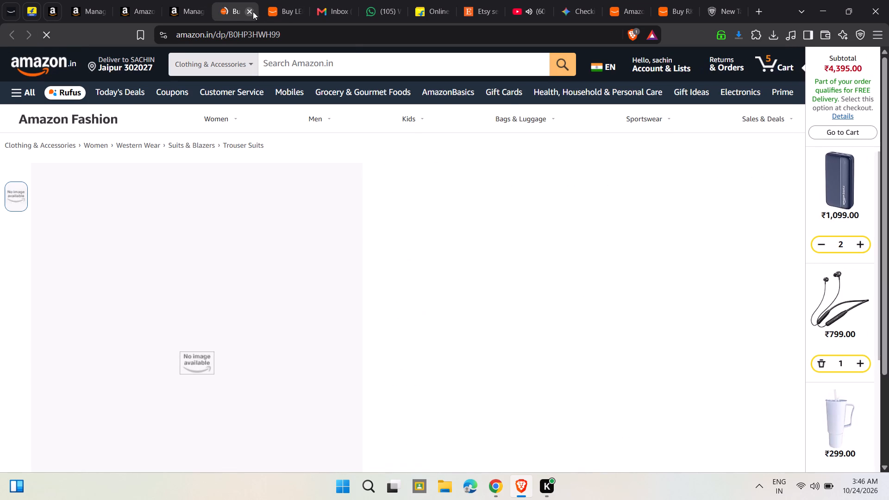
click(249, 12)
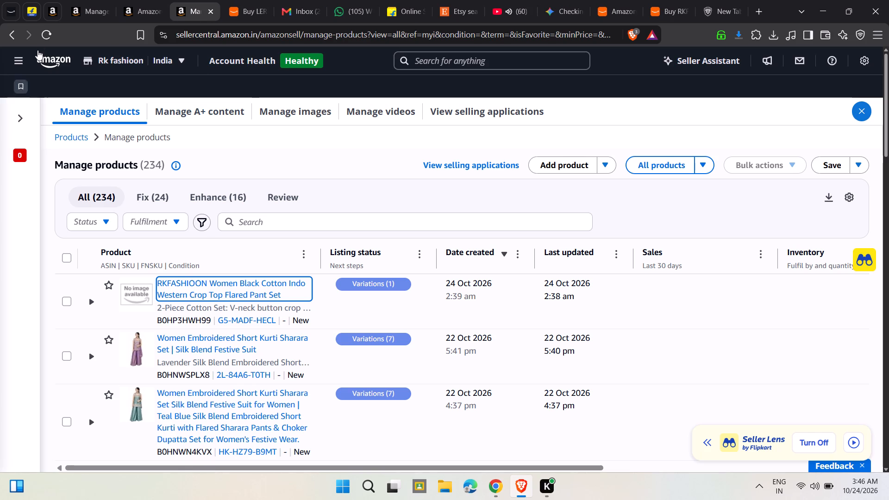
Reload Manage products, check again for the cargo pants listing and close this tab.
click(42, 35)
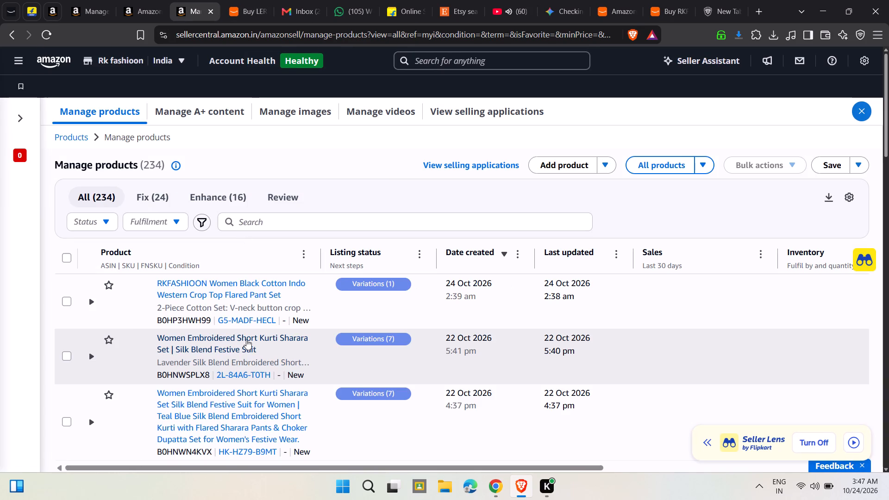
scroll(218, 314, down, 2)
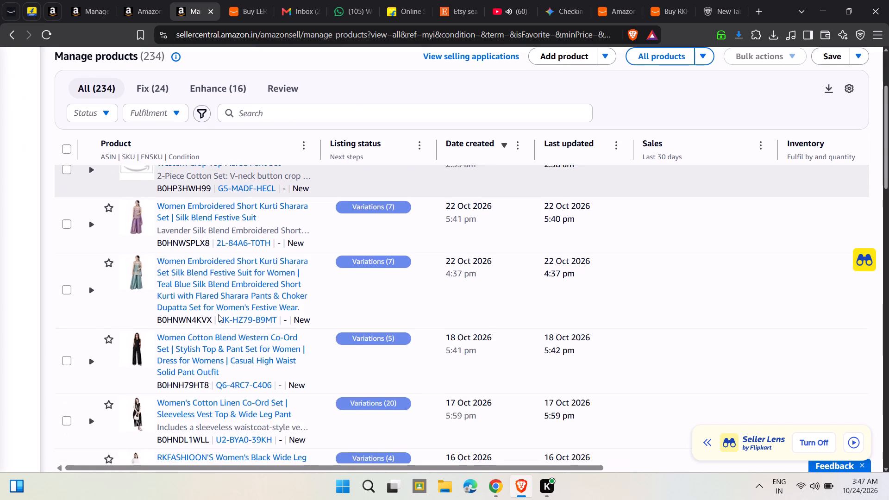
scroll(218, 314, up, 4)
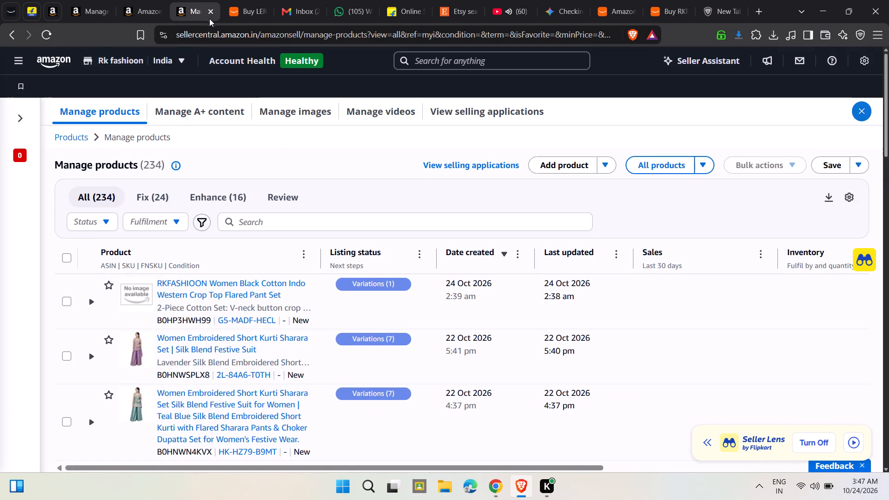
click(211, 9)
Close the CARGO PANTS WOMEN product information, open Manage products from there, and check both Manage products tabs for the new listing.
click(144, 8)
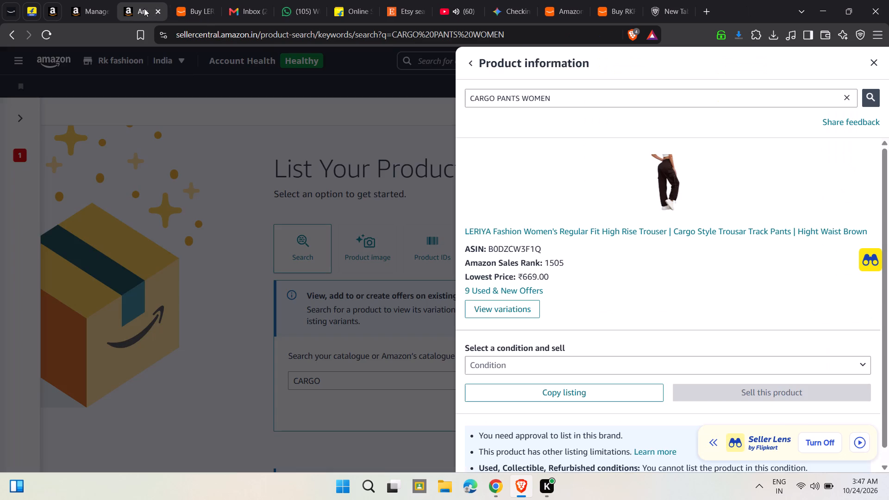
click(873, 56)
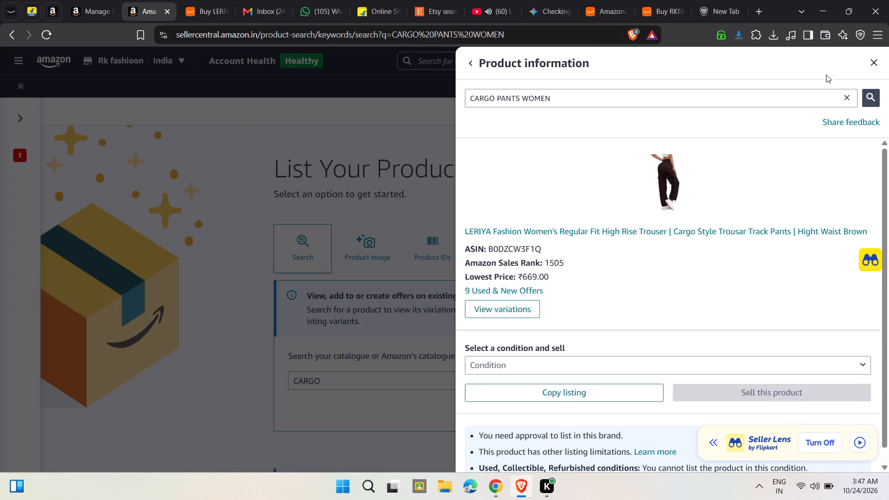
click(870, 62)
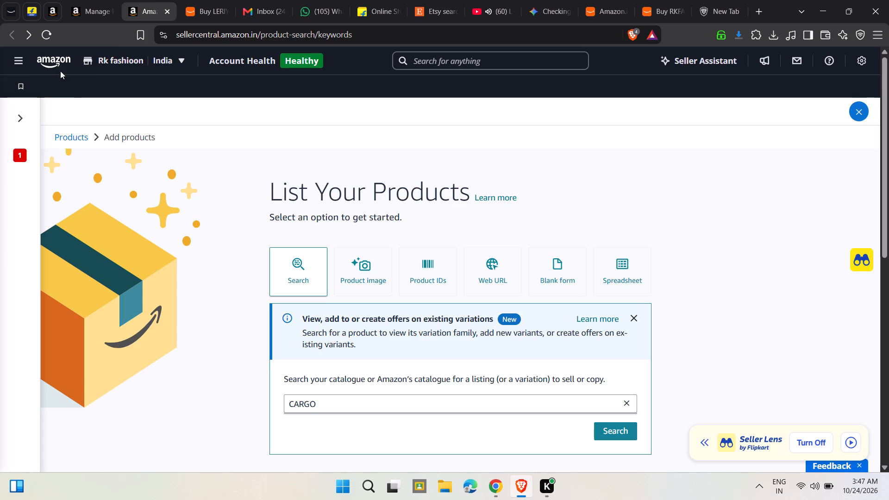
click(19, 65)
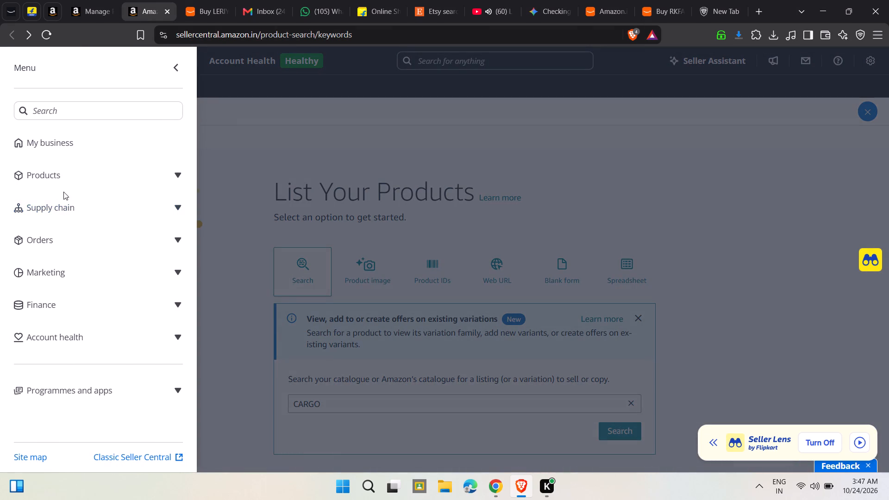
click(45, 178)
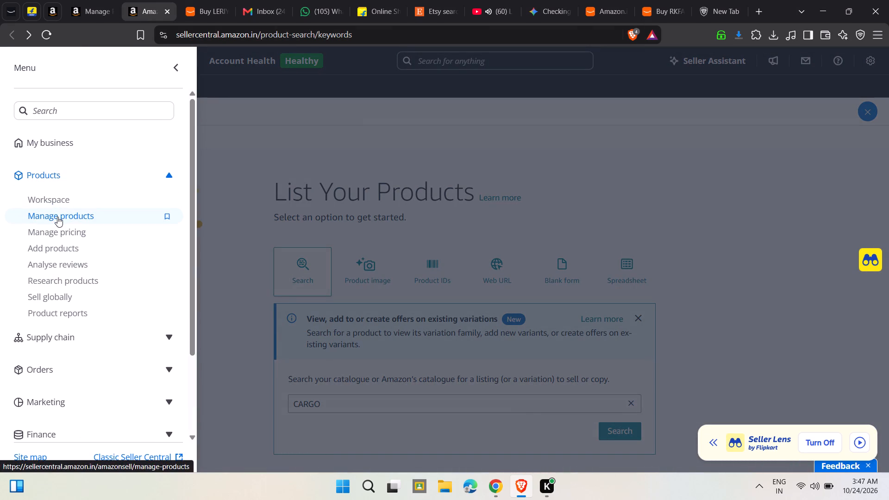
click(57, 217)
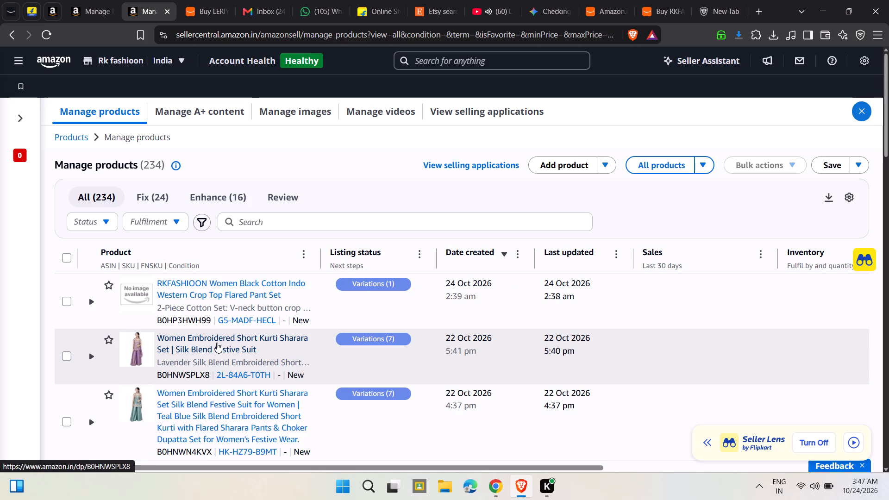
scroll(217, 343, down, 1)
scroll(217, 343, up, 5)
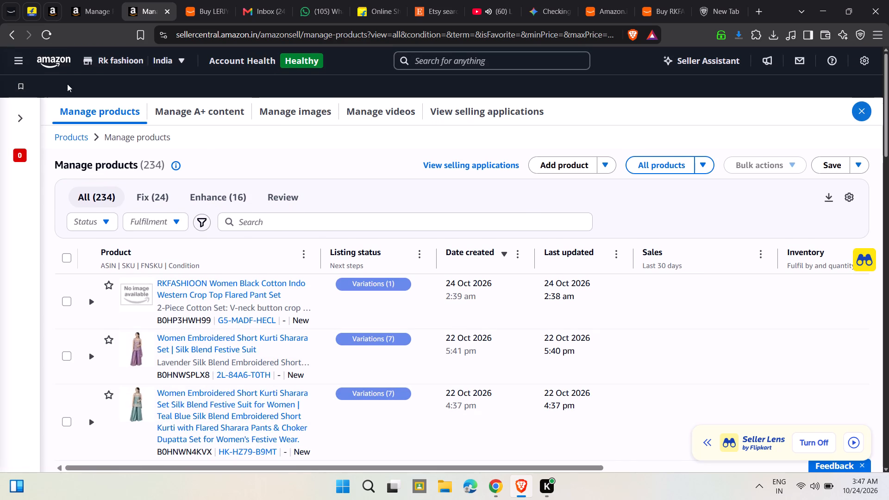
click(77, 0)
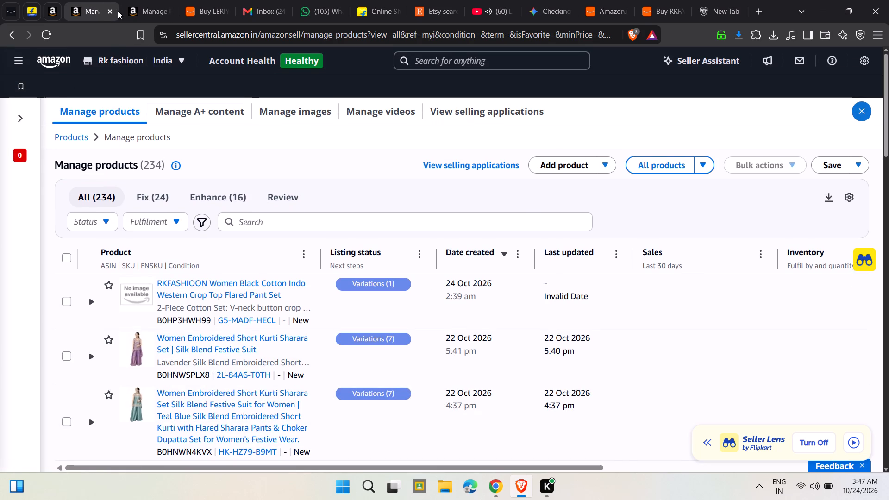
scroll(141, 196, up, 6)
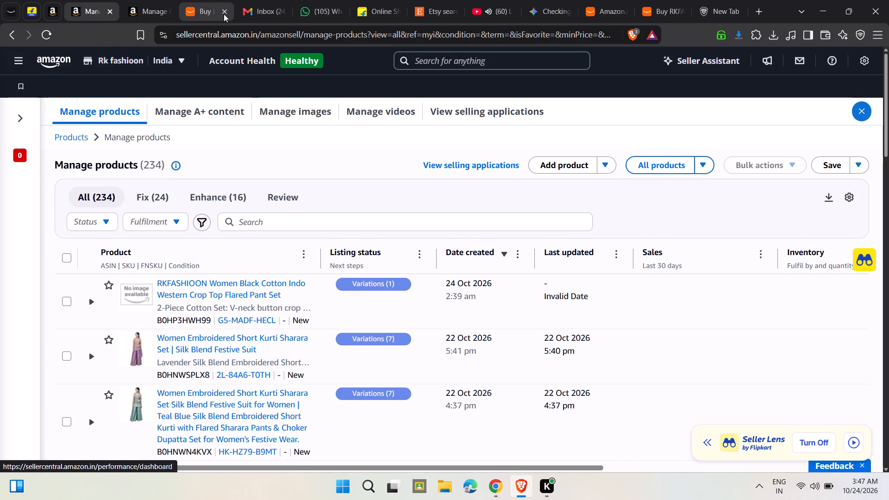
Switch to Flipkart Seller Hub, show the orders to accept and reload the page.
click(357, 7)
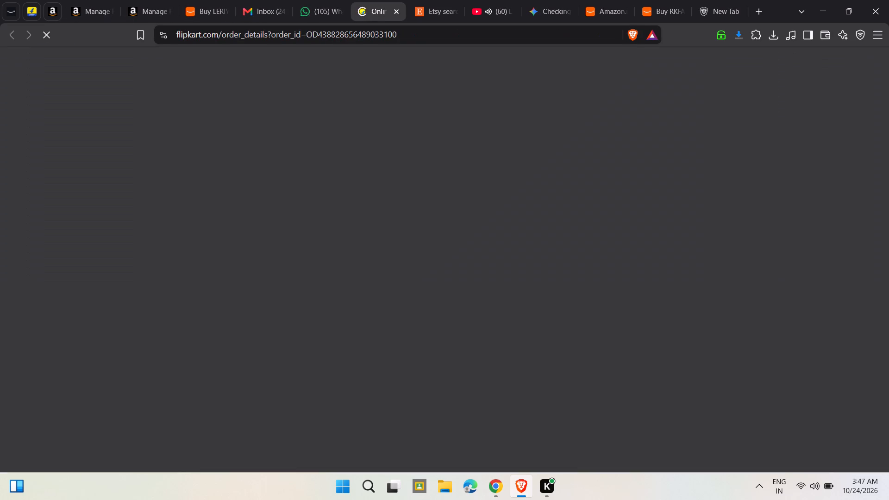
click(29, 10)
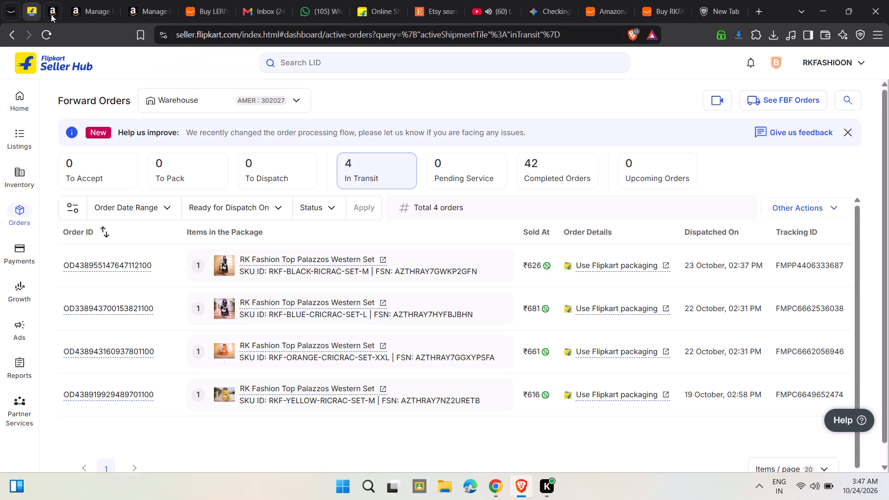
scroll(179, 296, up, 2)
click(93, 176)
click(42, 30)
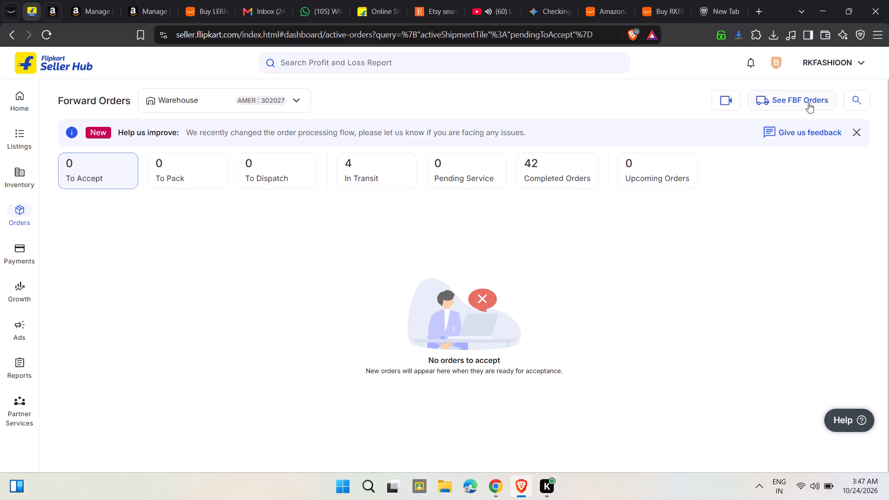
Open the Seller Tier page in Flipkart Seller Hub and review the tier criteria.
click(778, 66)
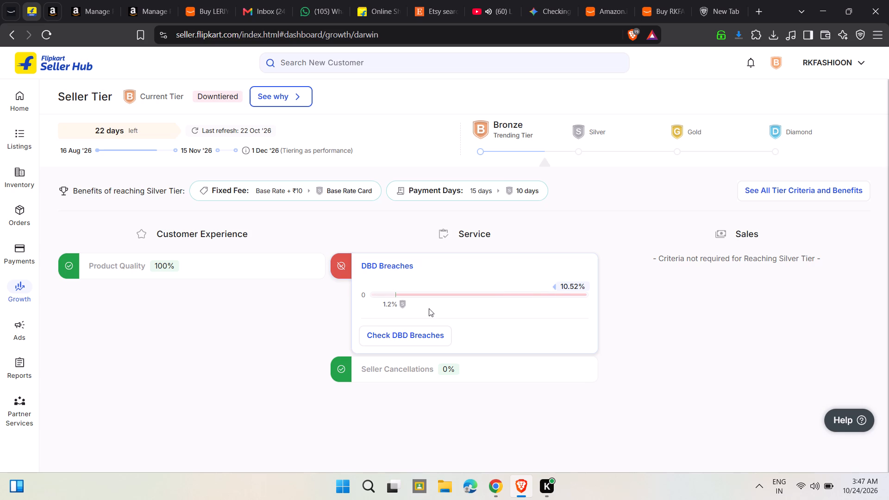
click(249, 371)
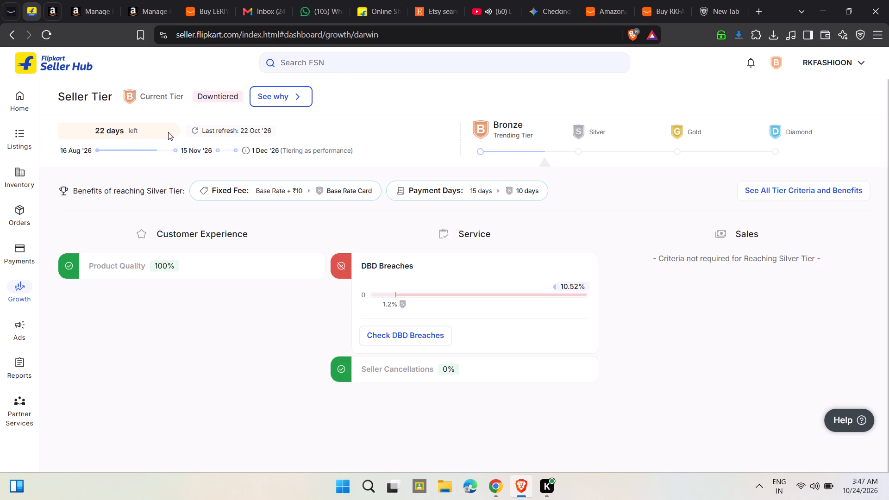
Return to Amazon Manage products, reload the list and expand the variations of the Black Cotton Indo Western Crop Top Flared Pant Set.
click(132, 12)
click(88, 12)
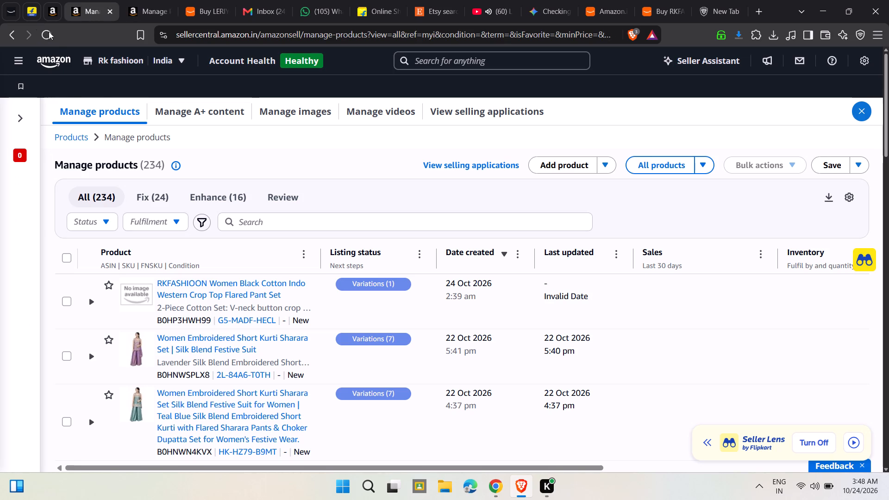
click(45, 37)
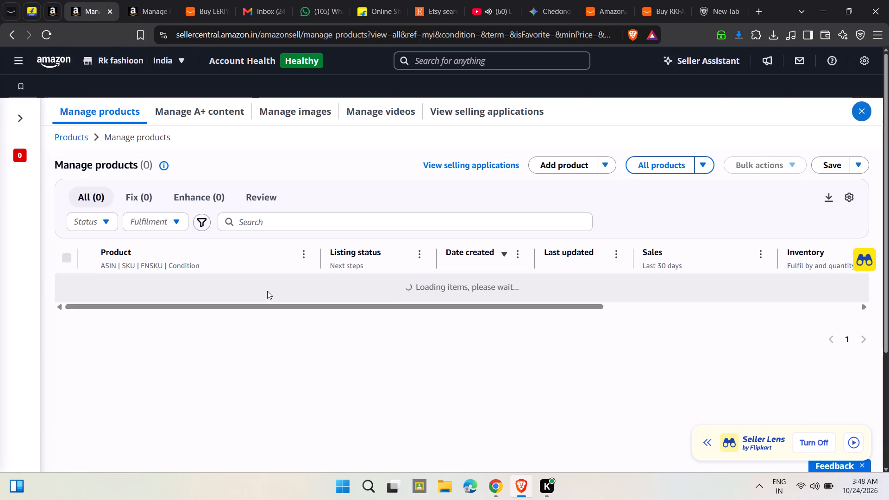
scroll(267, 291, down, 1)
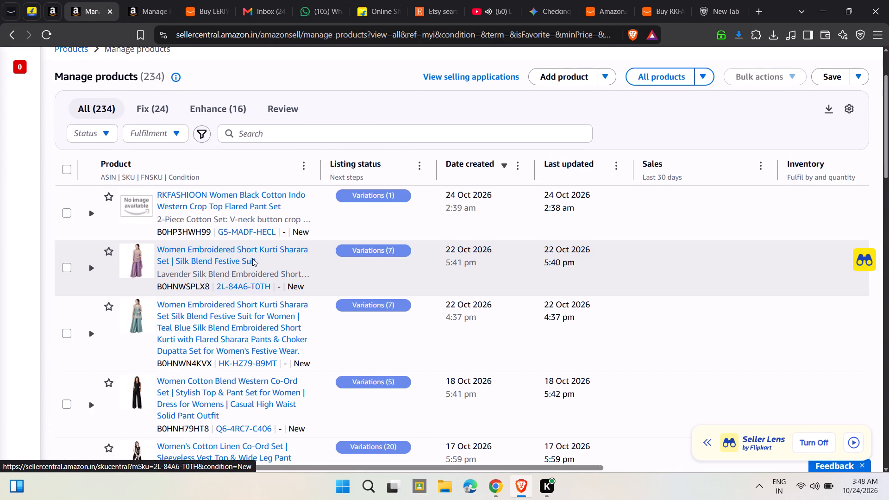
click(92, 213)
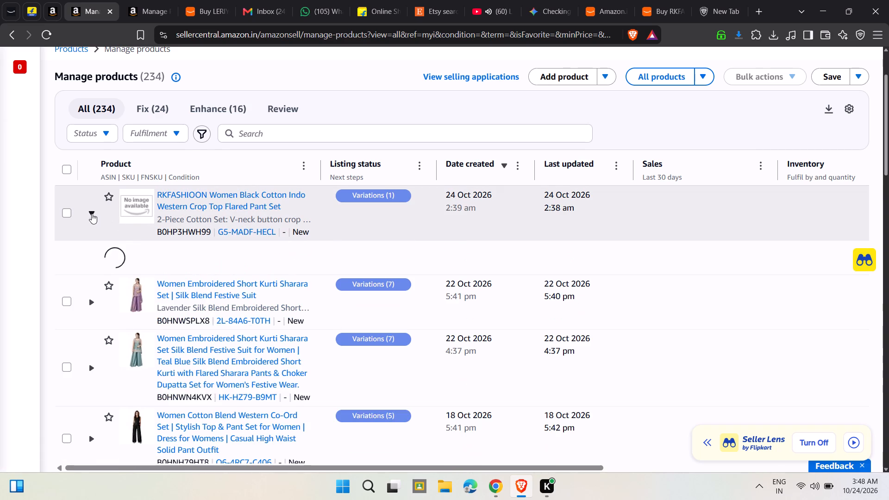